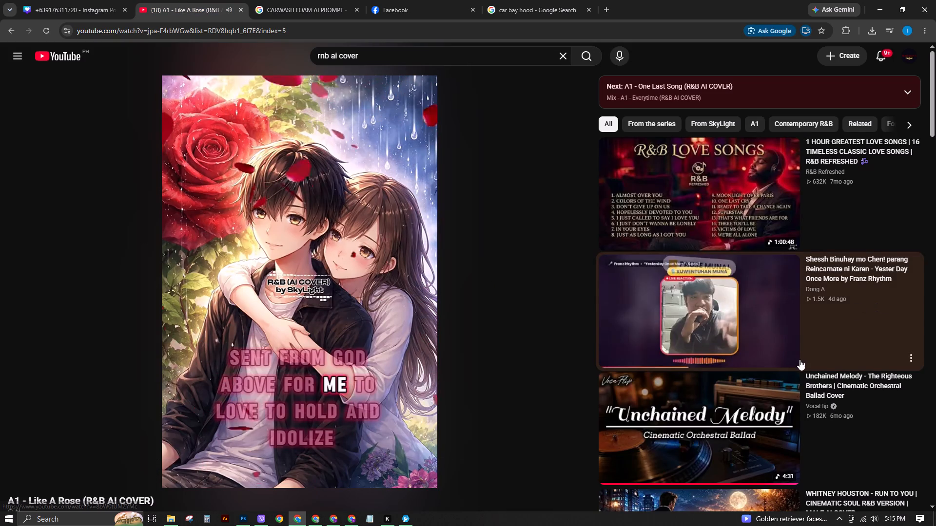
scroll(813, 363, "down", 1)
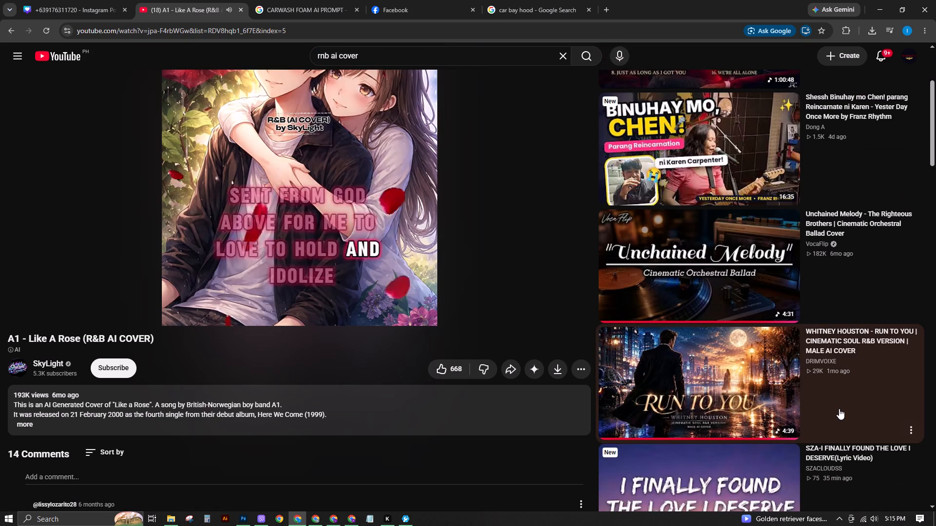
scroll(839, 409, "down", 2)
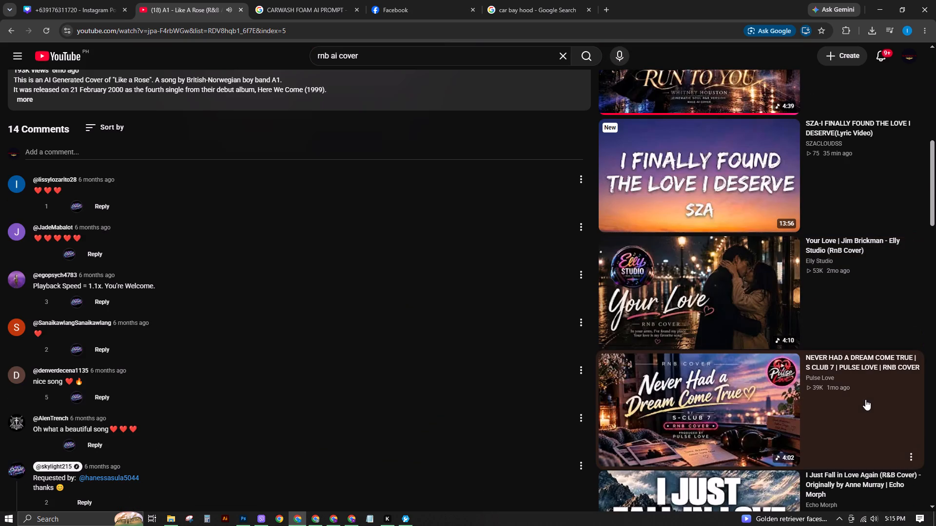
scroll(865, 399, "down", 3)
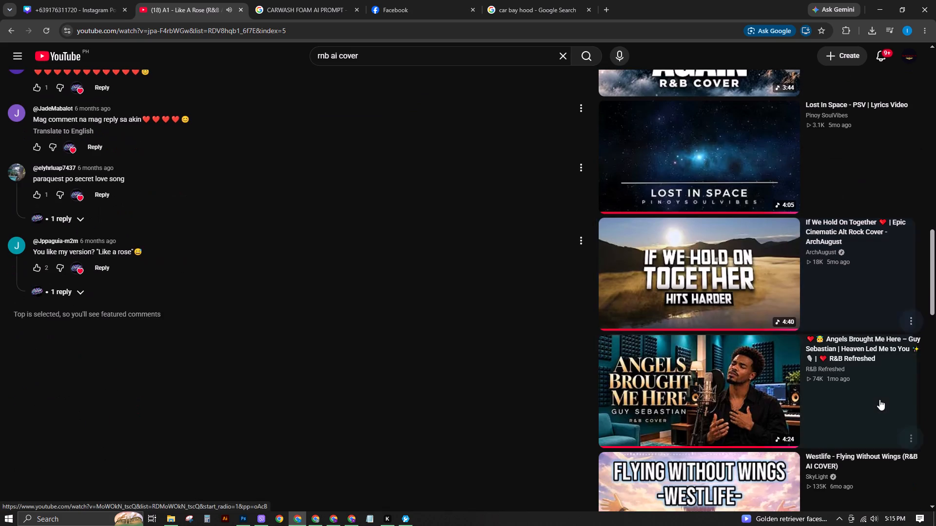
scroll(880, 399, "down", 1)
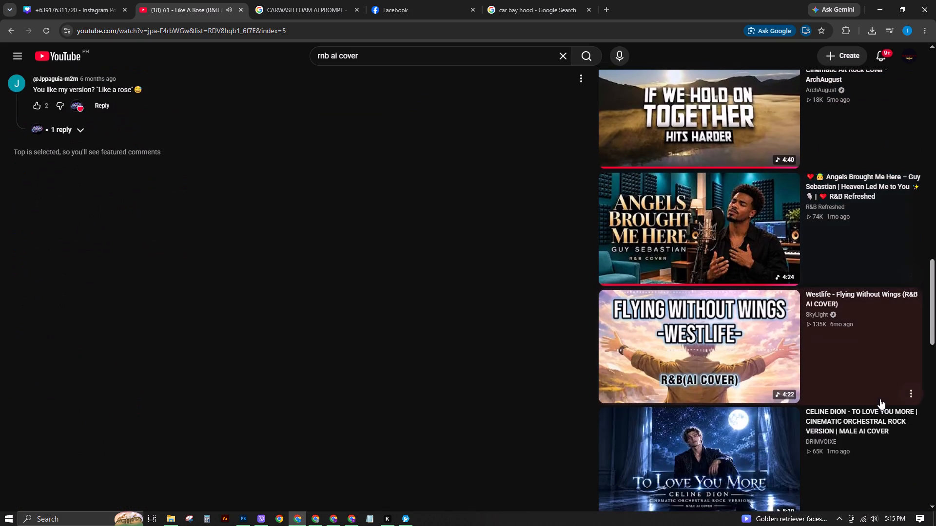
scroll(880, 399, "down", 3)
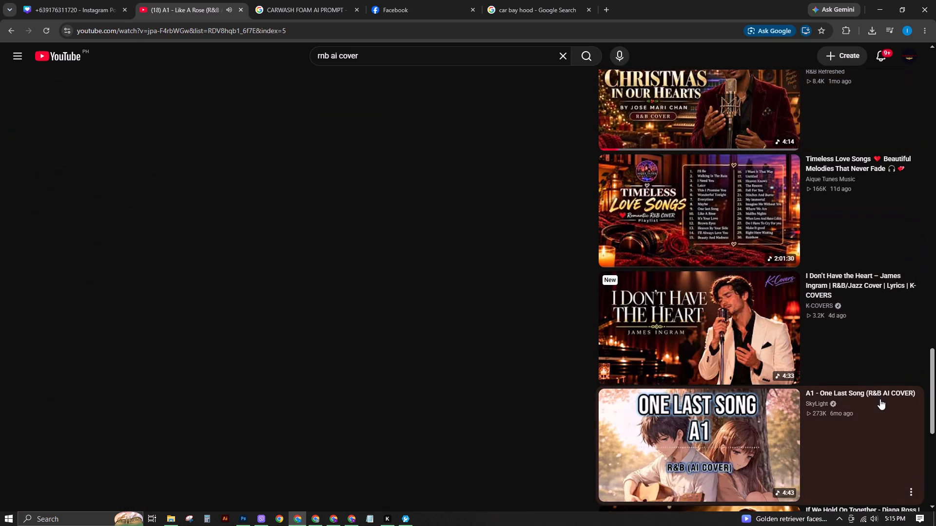
scroll(880, 399, "down", 2)
scroll(906, 359, "down", 2)
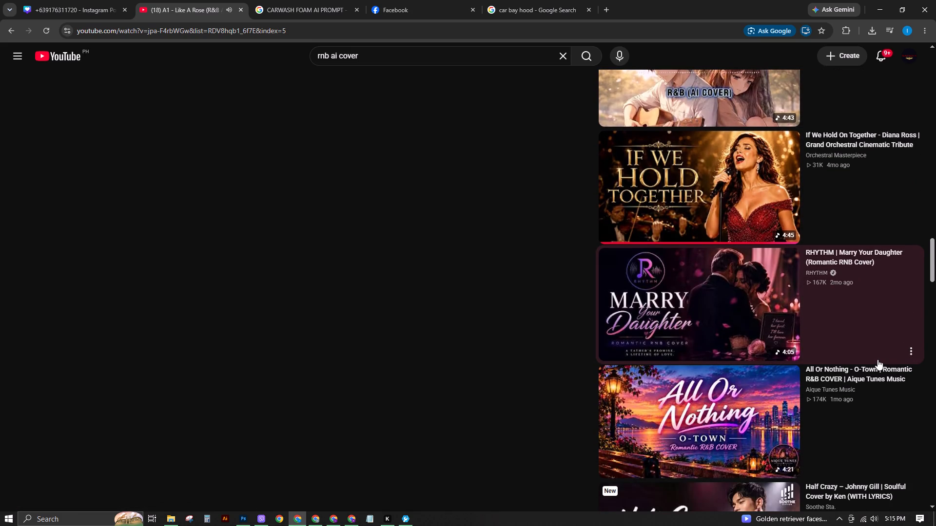
scroll(877, 359, "down", 4)
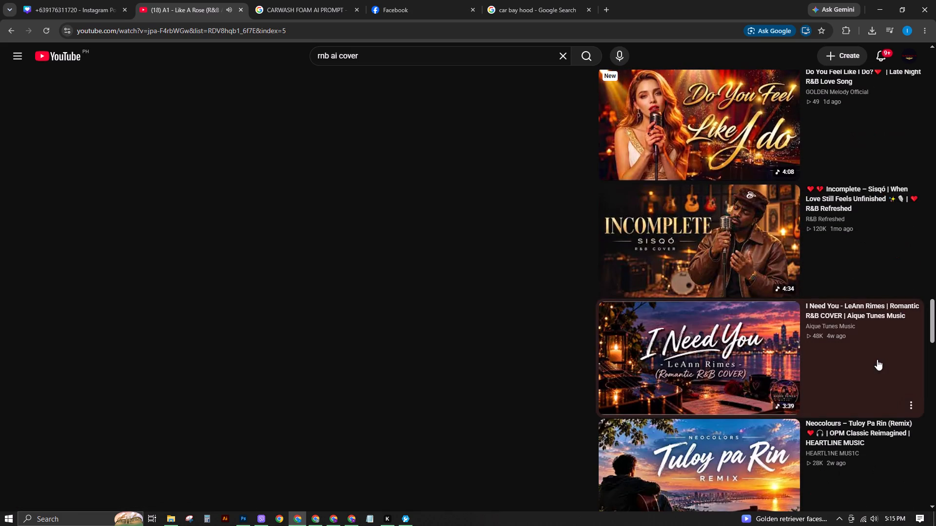
left_click(387, 56)
left_click(563, 56)
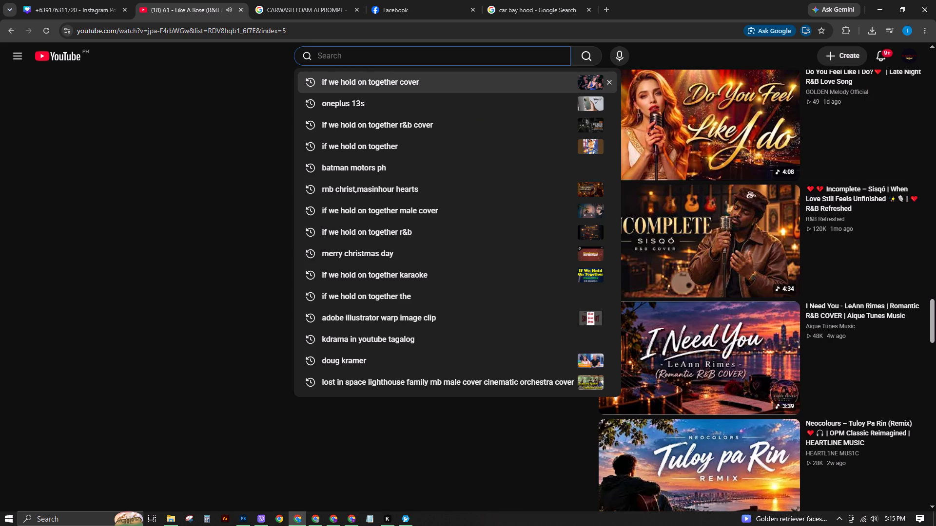
scroll(770, 408, "down", 3)
left_click(0, 362)
scroll(635, 390, "down", 2)
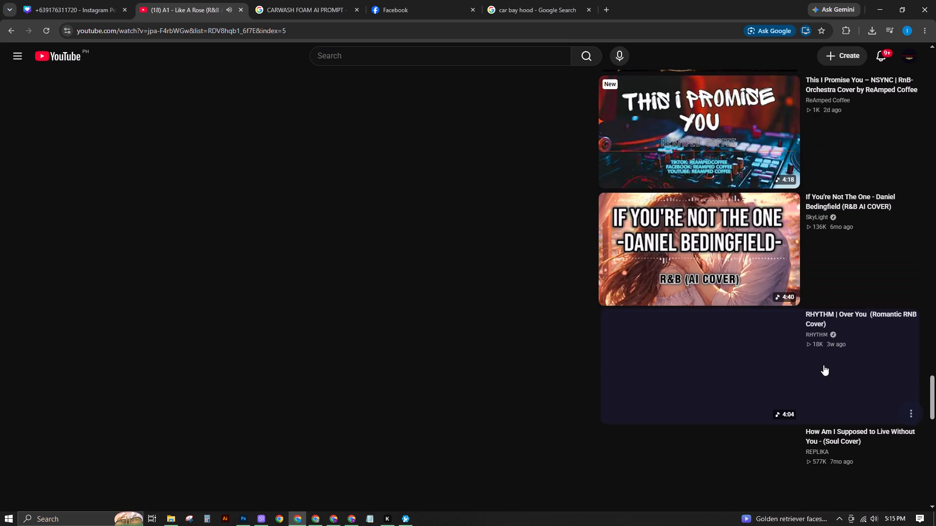
scroll(884, 377, "down", 1)
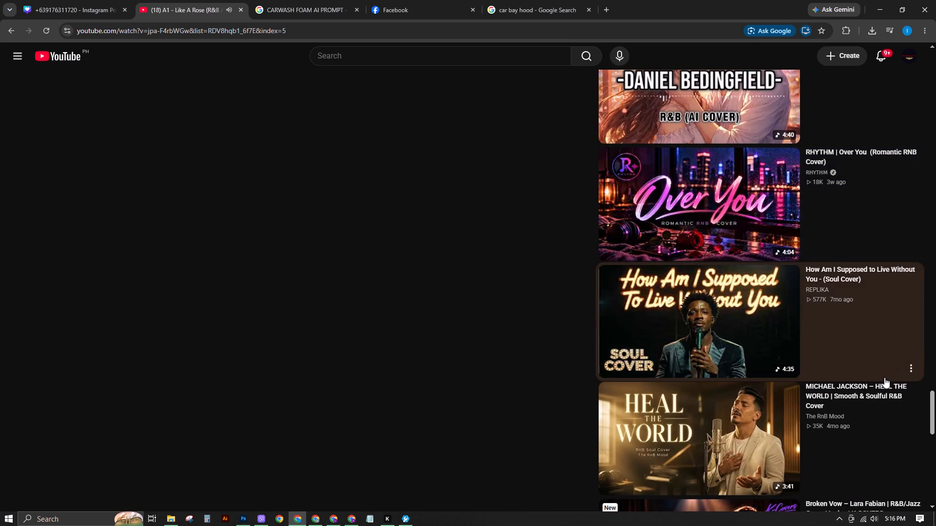
scroll(885, 378, "down", 4)
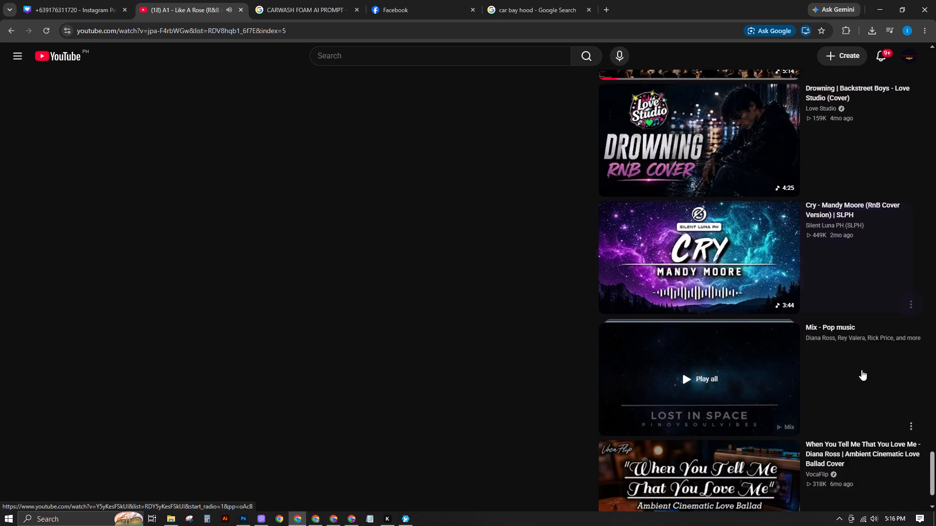
scroll(851, 383, "down", 4)
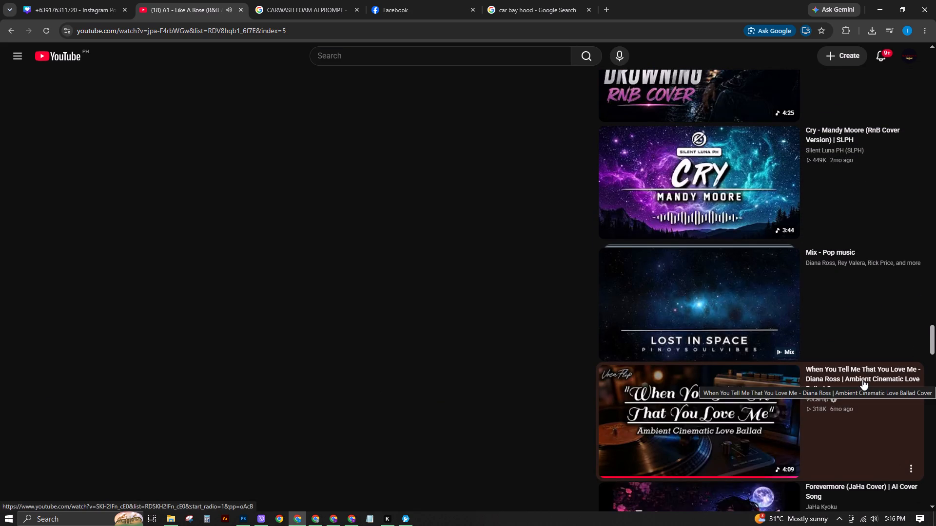
scroll(862, 379, "down", 1)
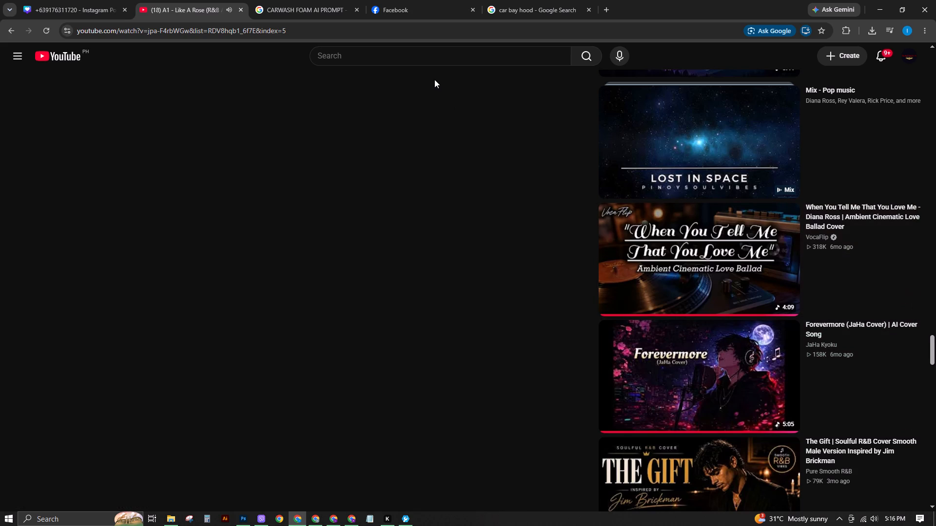
Search YouTube for "you mean everything to me" and play the Neil Sedaka & Howard Greenfield AI cover.
left_click(420, 54)
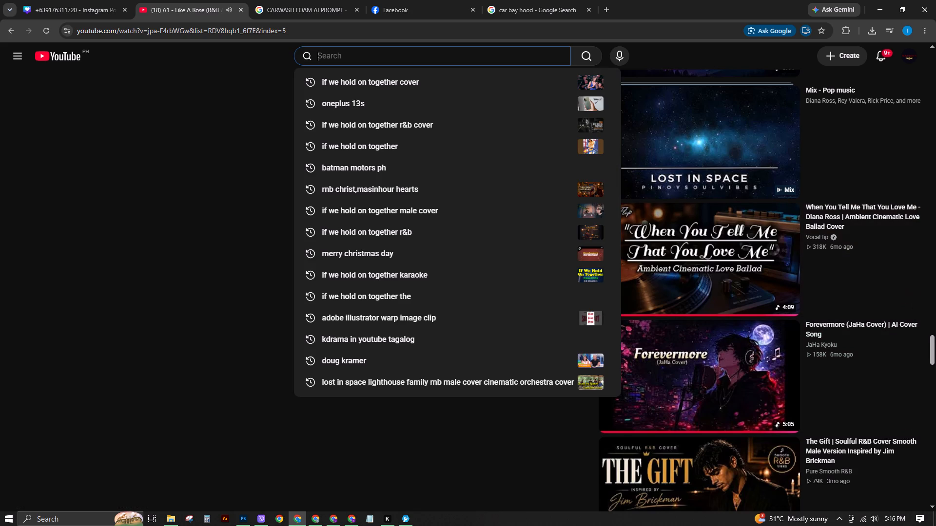
type("you")
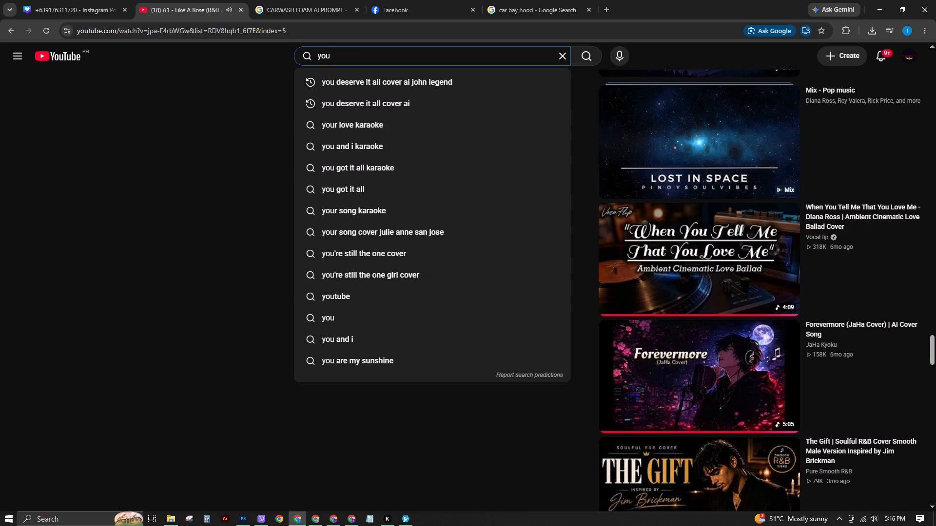
key("space")
type("mean")
left_click(397, 99)
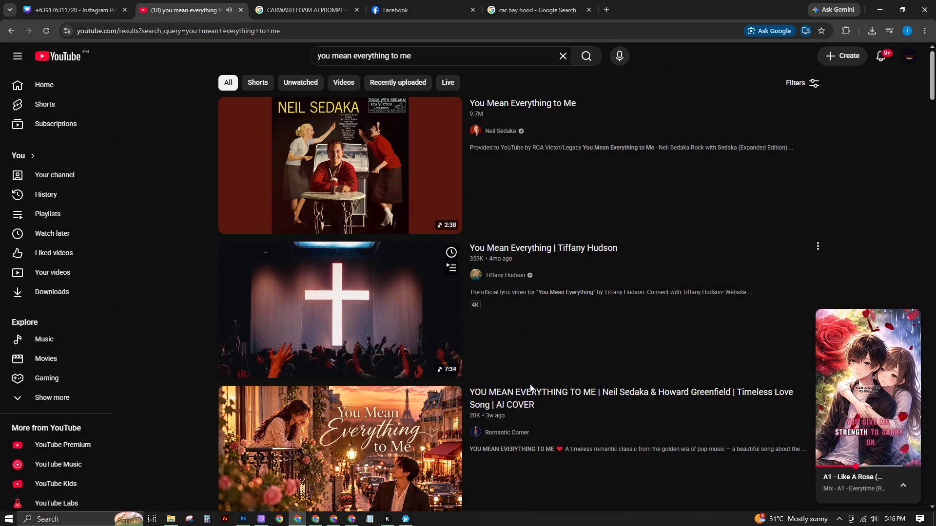
left_click(376, 432)
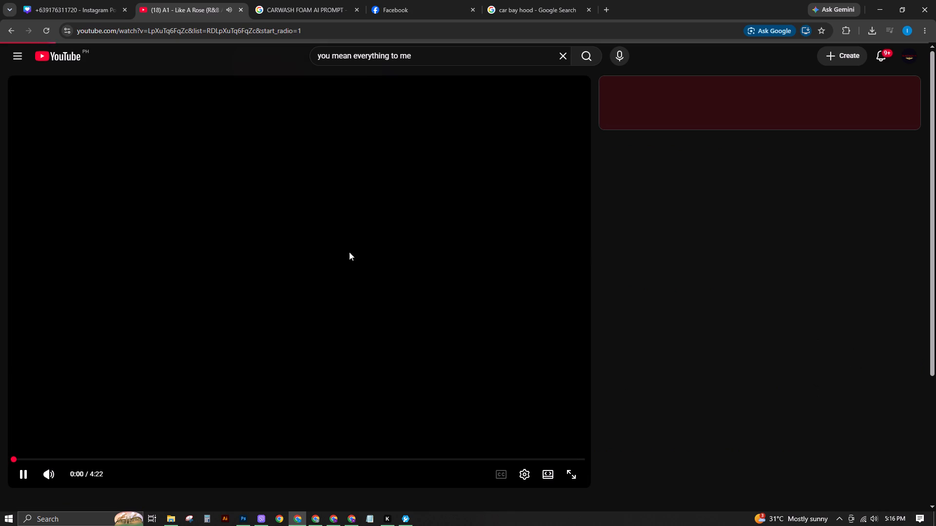
Set the "You Mean Everything to Me" AI cover video to loop.
right_click(383, 141)
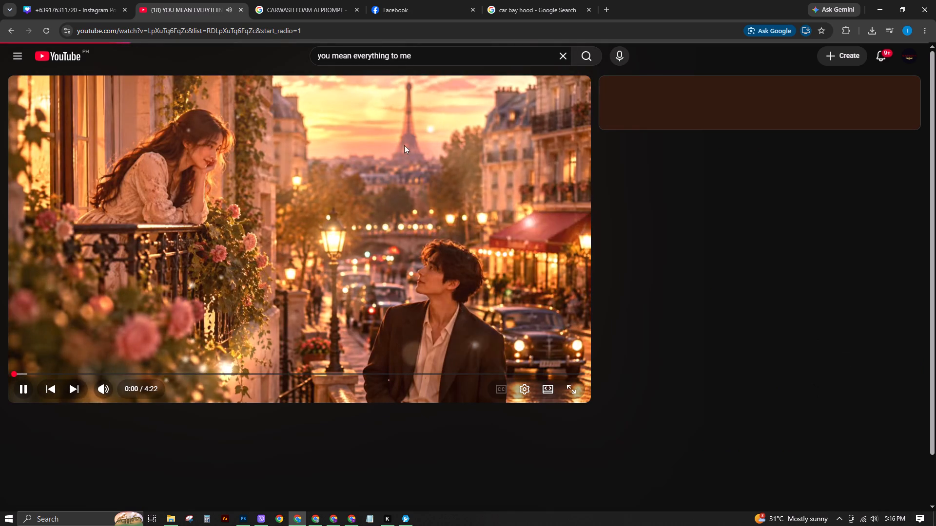
right_click(316, 155)
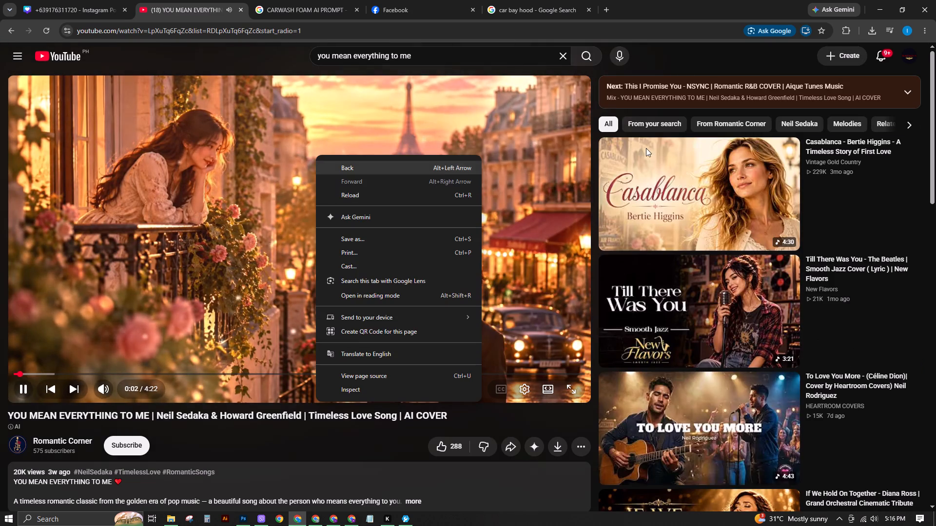
right_click(538, 228)
left_click(556, 242)
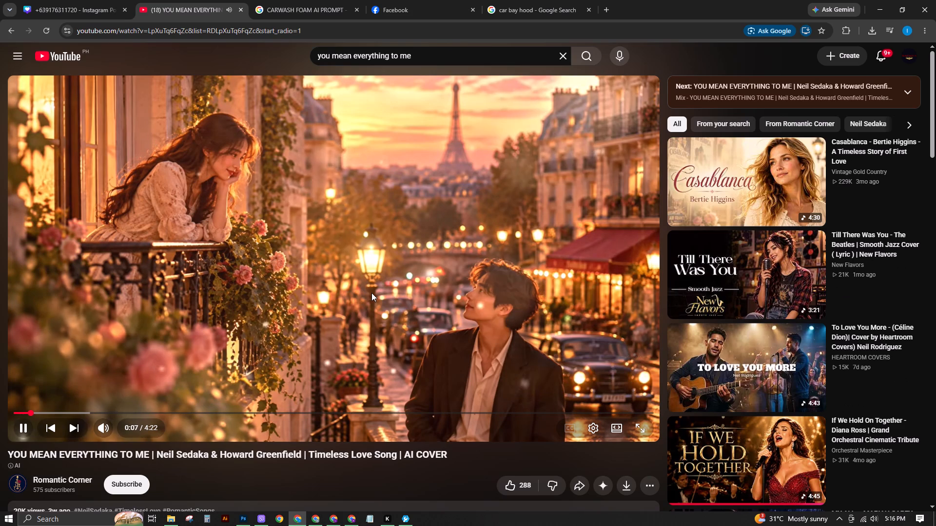
left_click(876, 518)
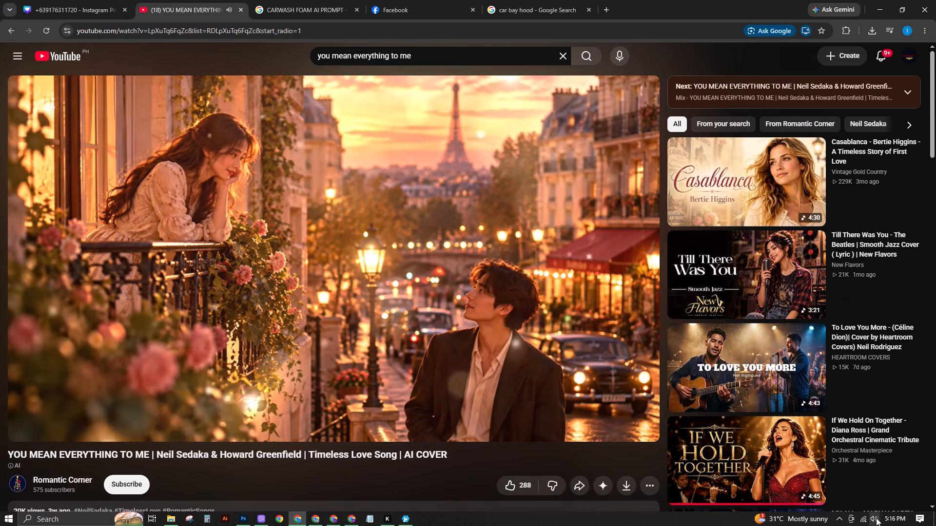
Set the system volume for the headphones to 82.
left_click_drag(879, 501, 884, 501)
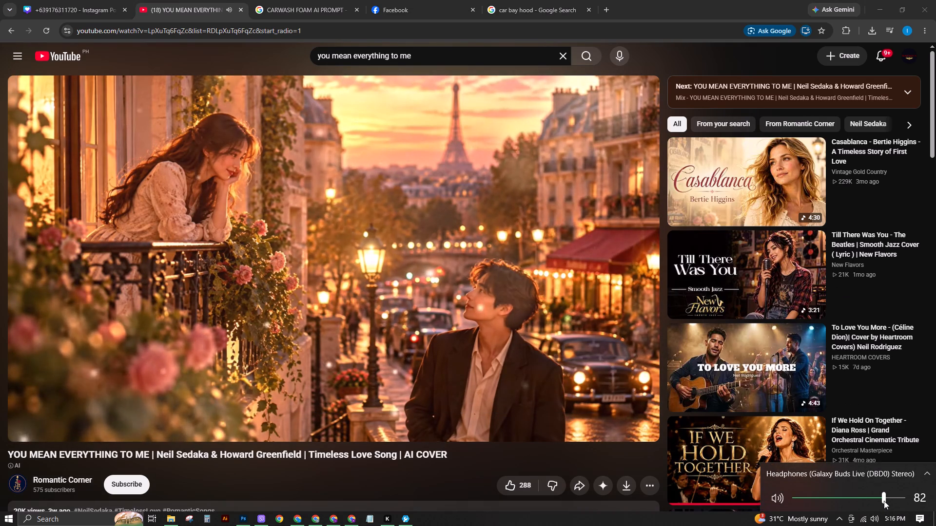
Look over the "car bay hood" Google results and switch to Facebook's Volkswagen 2018 Golf-GTS photo album.
left_click(504, 0)
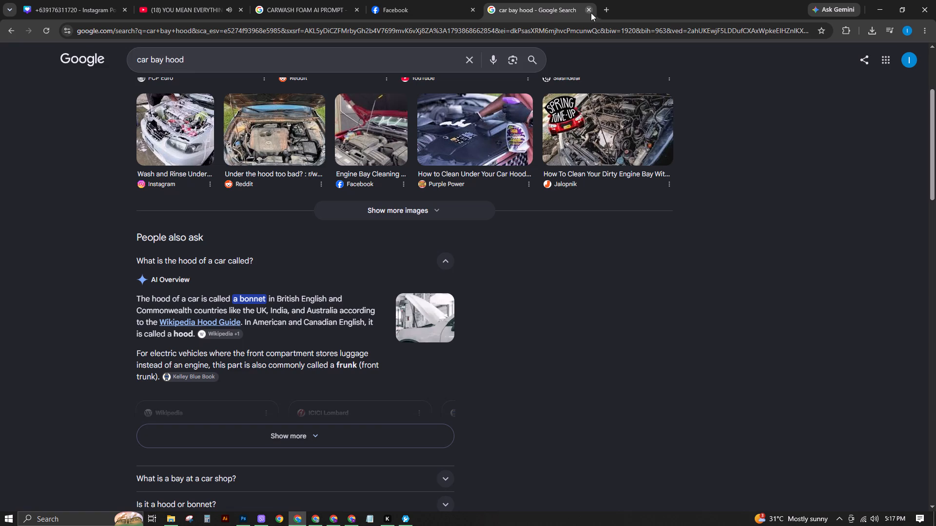
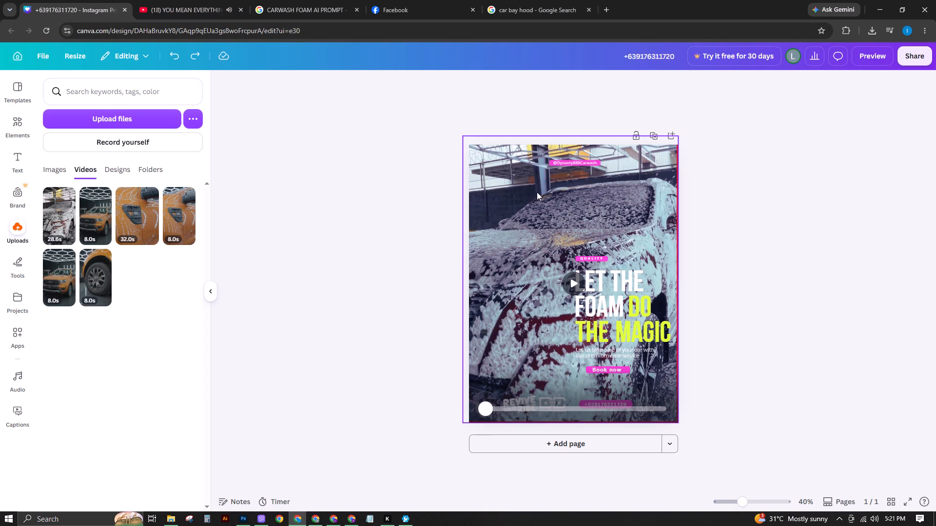
key("Delete")
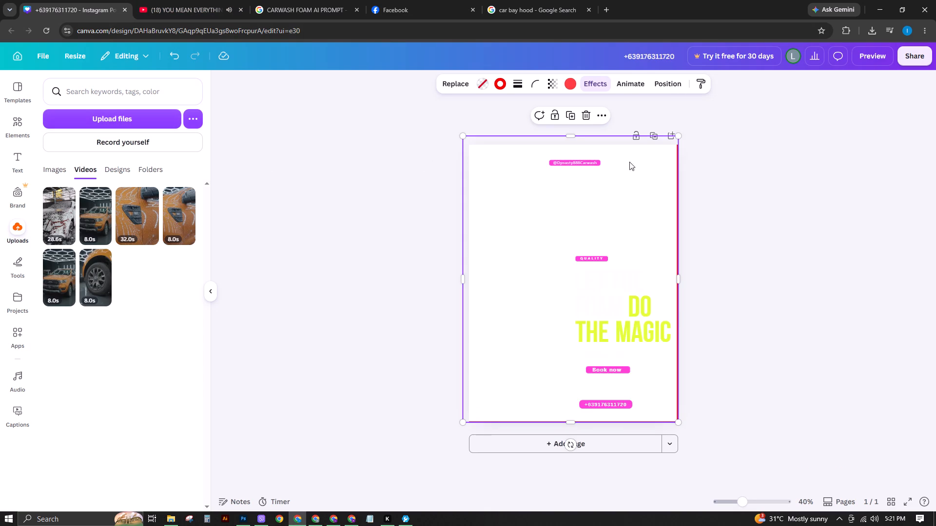
left_click(556, 212)
key("Delete")
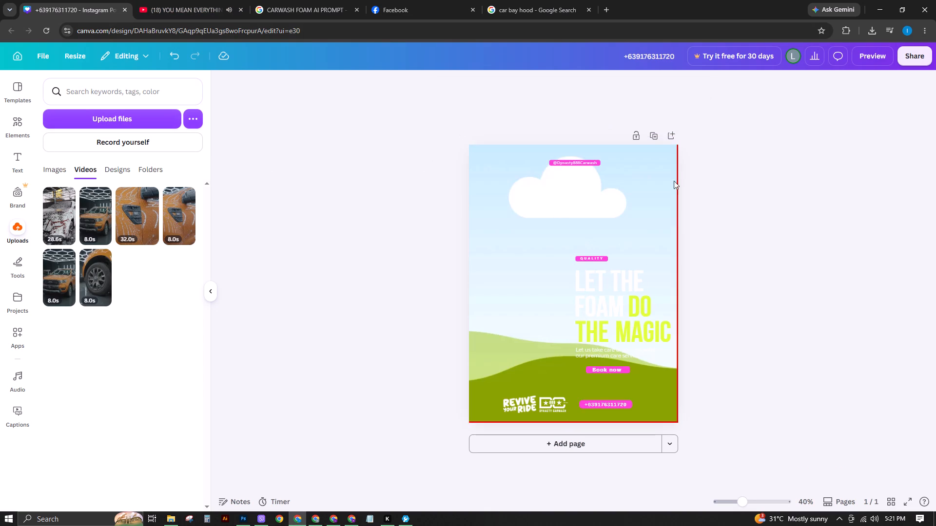
left_click(645, 188)
key("Delete")
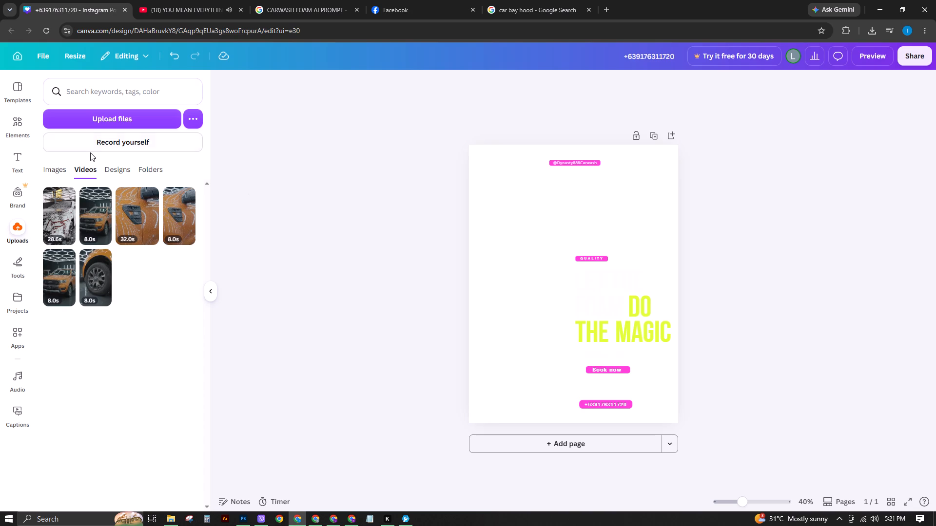
Upload the Car_covered_in_foam_7fa7d0ce video from the Downloads folder to the Canva uploads.
left_click(111, 117)
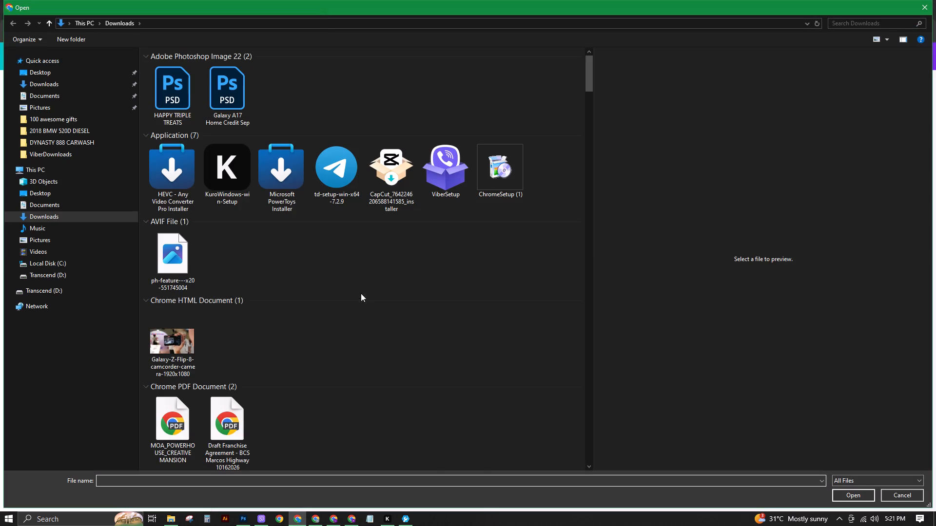
scroll(370, 309, "down", 4)
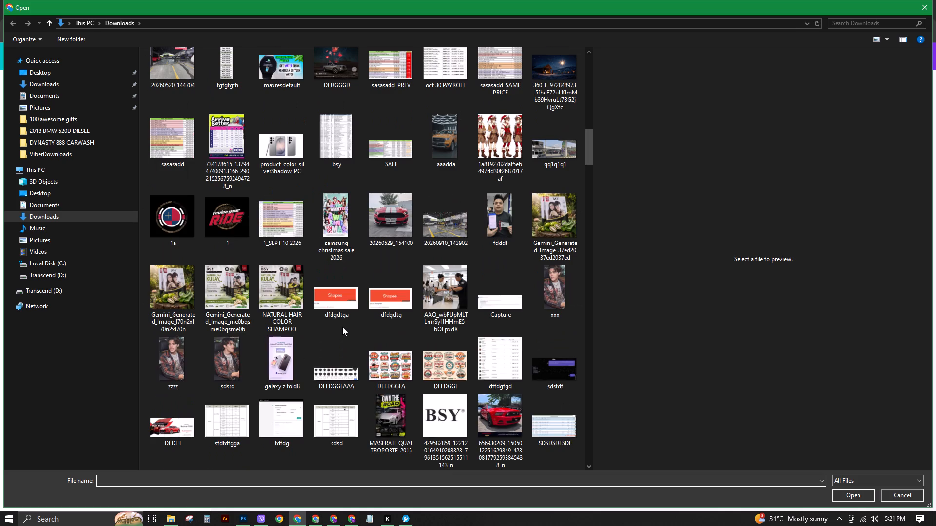
scroll(342, 329, "down", 1)
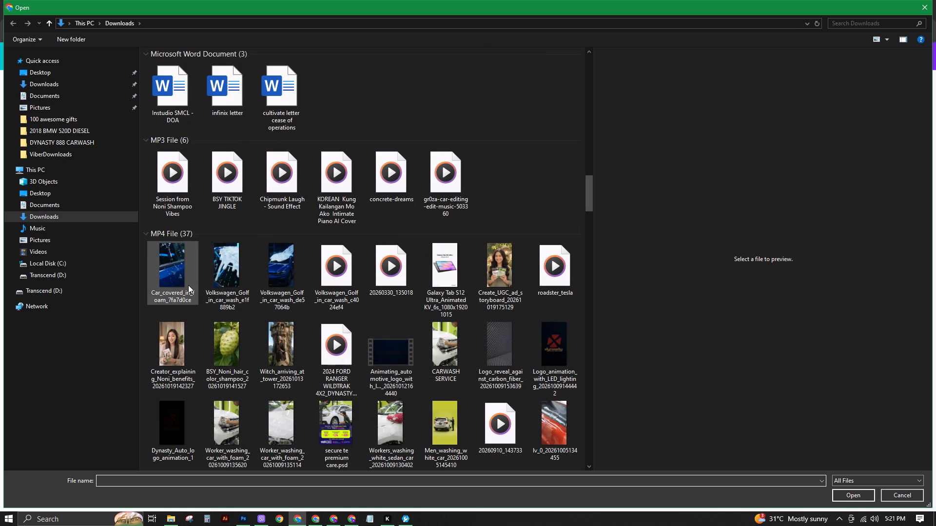
left_click(187, 283)
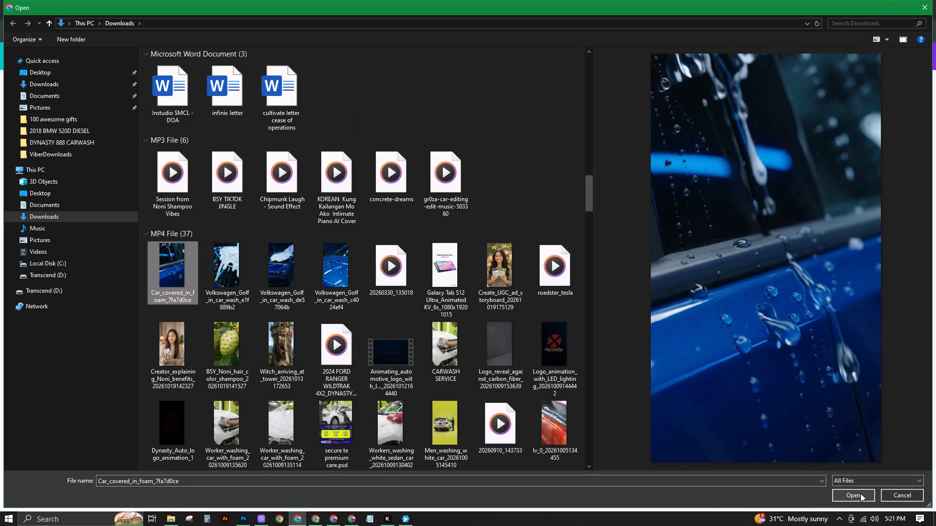
left_click(859, 493)
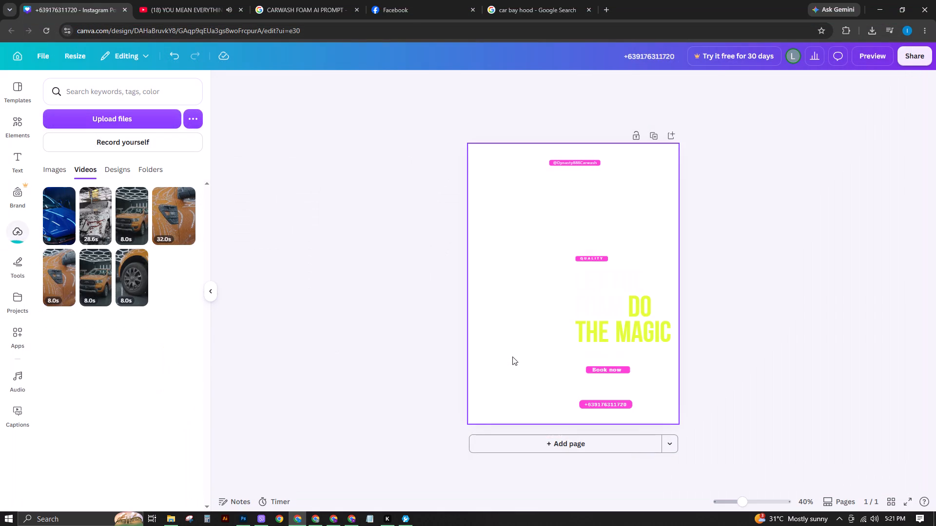
Add the uploaded blue car foam video to the page, enlarge and position it to cover the full page, and pause its playback.
left_click(57, 220)
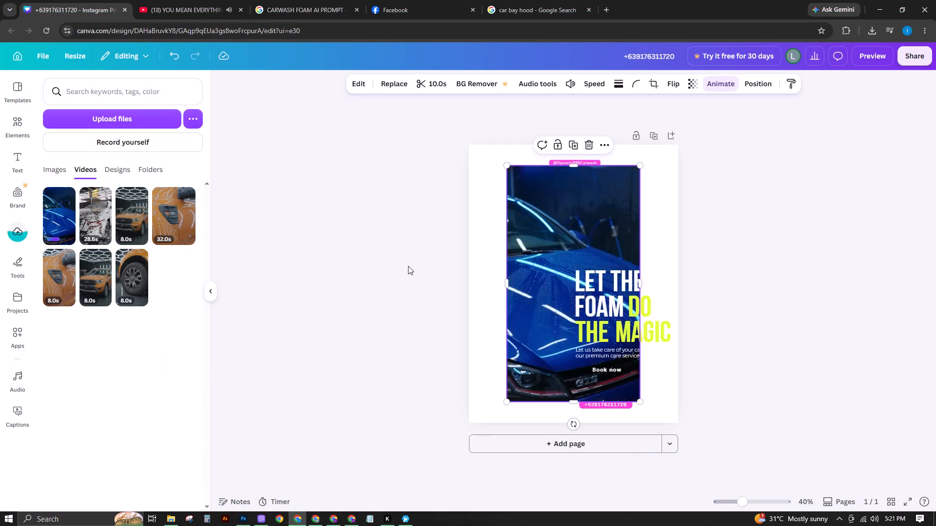
left_click_drag(640, 168, 646, 164)
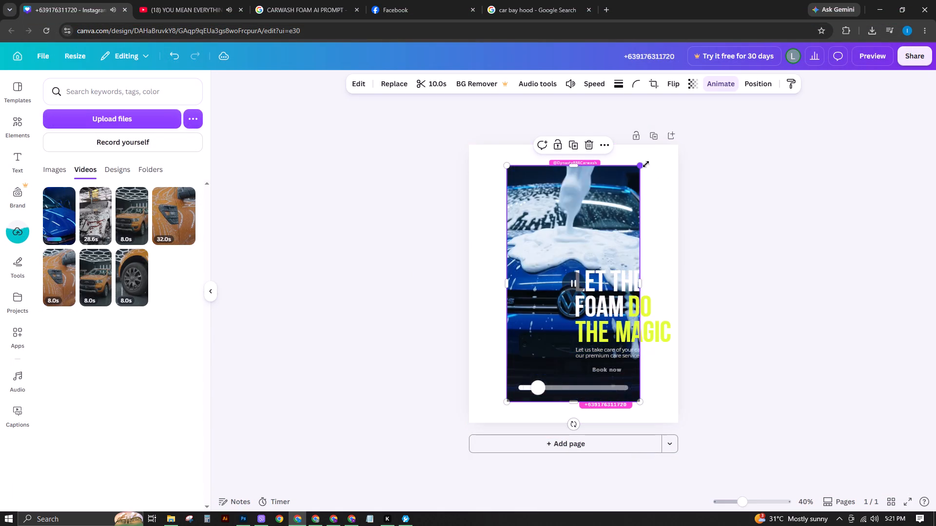
left_click_drag(646, 164, 689, 113)
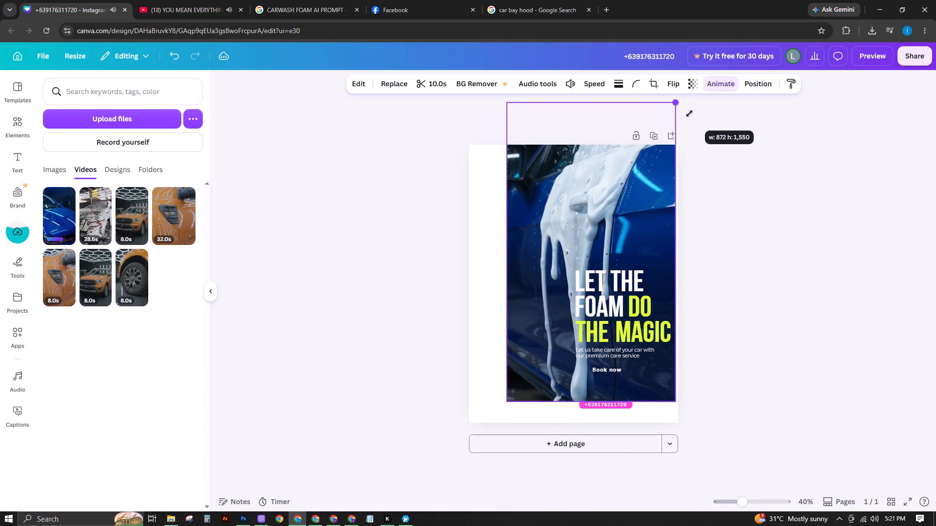
left_click_drag(689, 113, 688, 122)
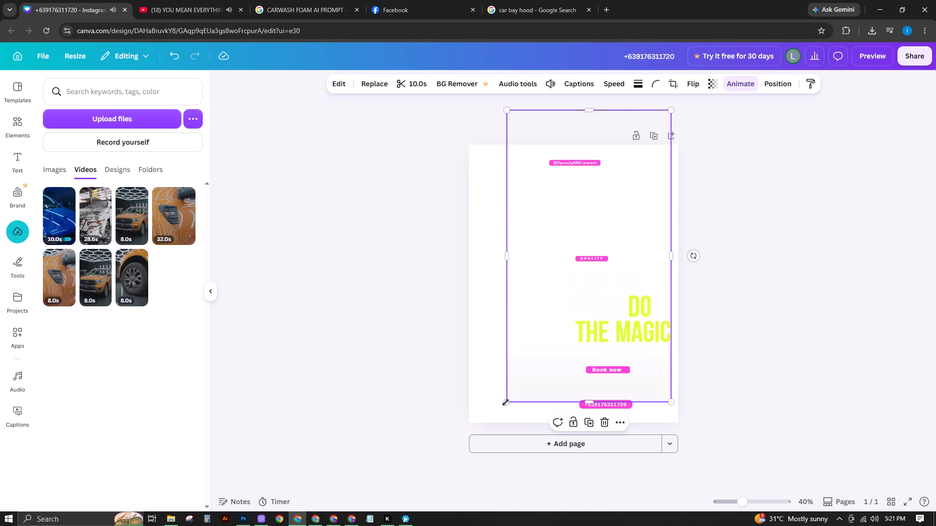
left_click_drag(507, 404, 478, 421)
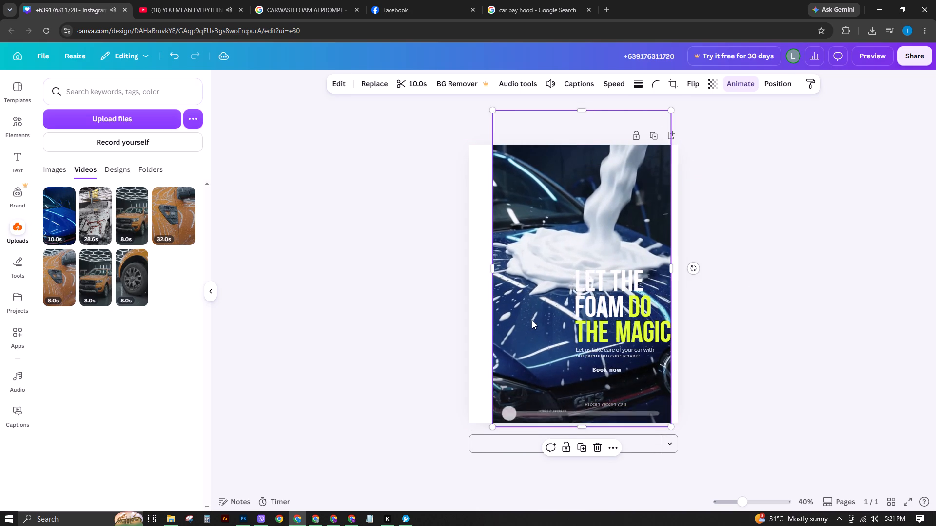
left_click_drag(528, 320, 504, 319)
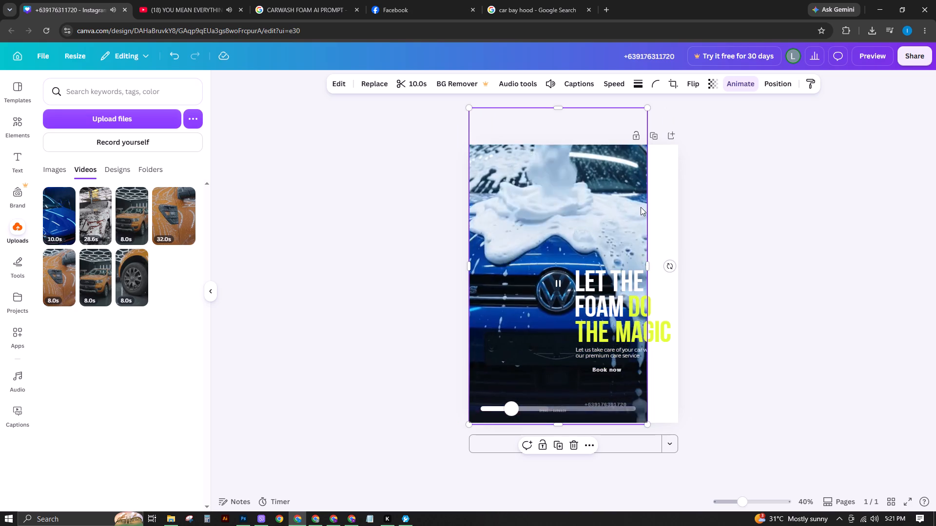
left_click_drag(649, 109, 688, 37)
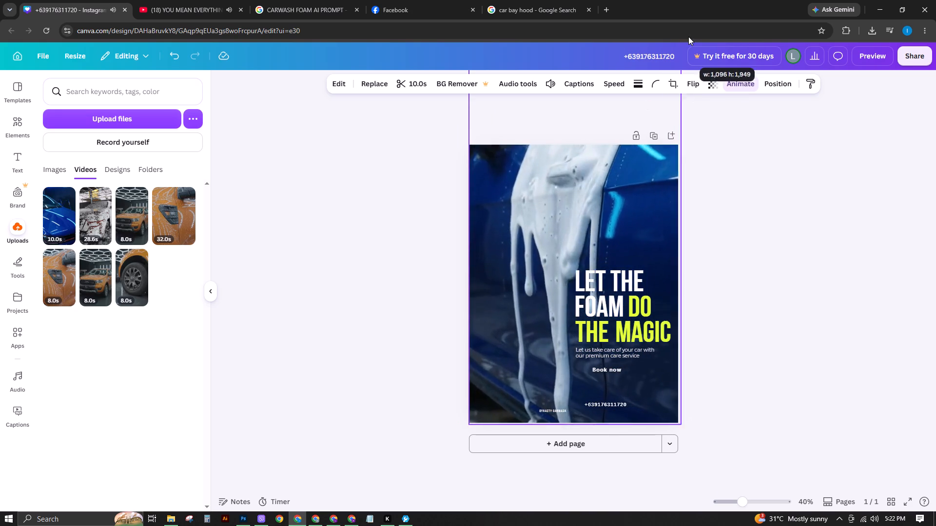
left_click_drag(688, 37, 682, 54)
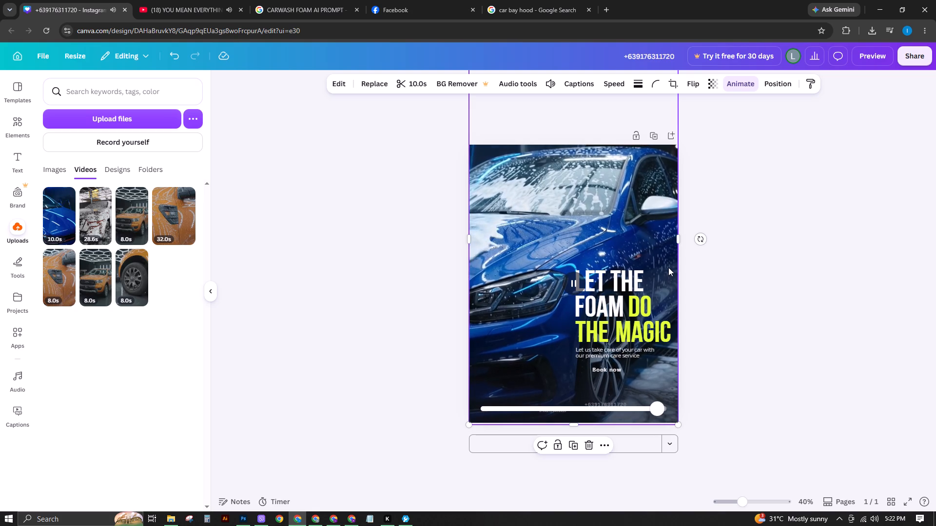
left_click(570, 286)
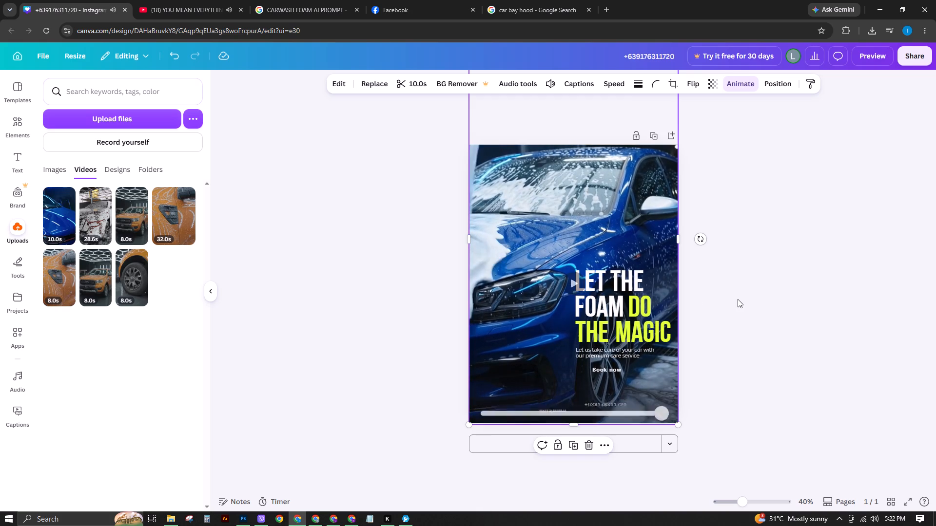
left_click(780, 322)
left_click(795, 320)
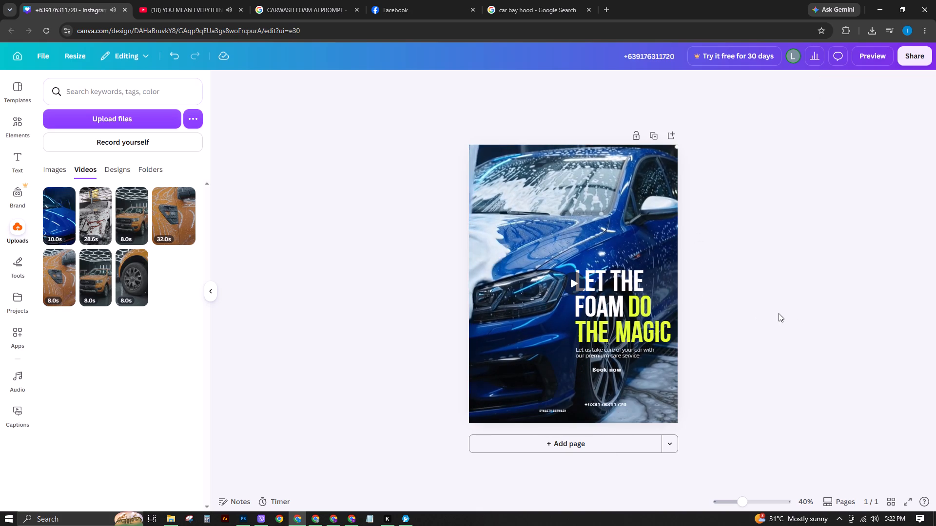
Send the full-page blue car video to the back, behind the text, pink labels and logos.
left_click(557, 238)
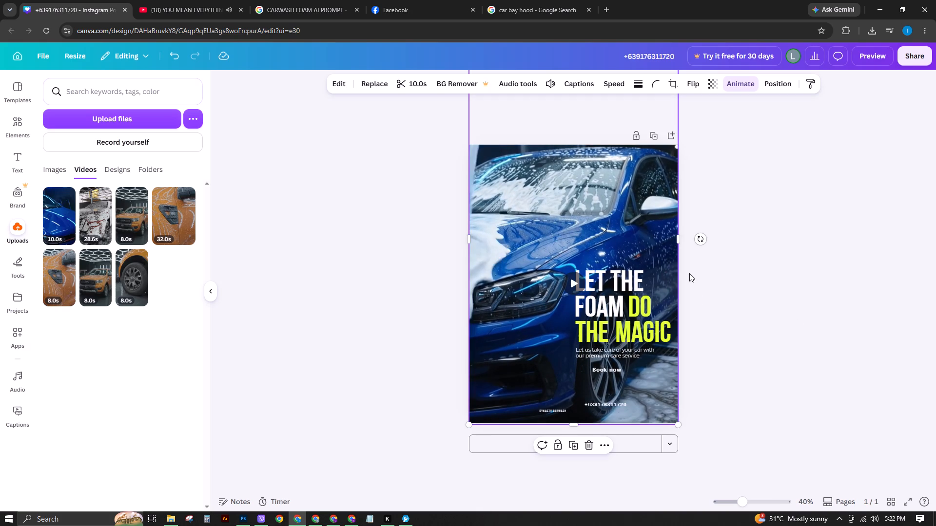
left_click(574, 246)
right_click(598, 215)
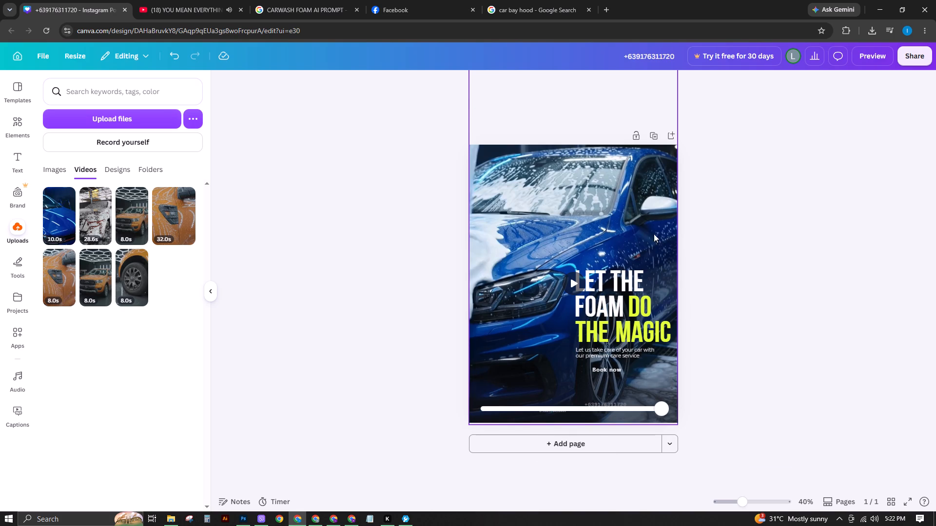
left_click(618, 209)
right_click(618, 209)
left_click(689, 304)
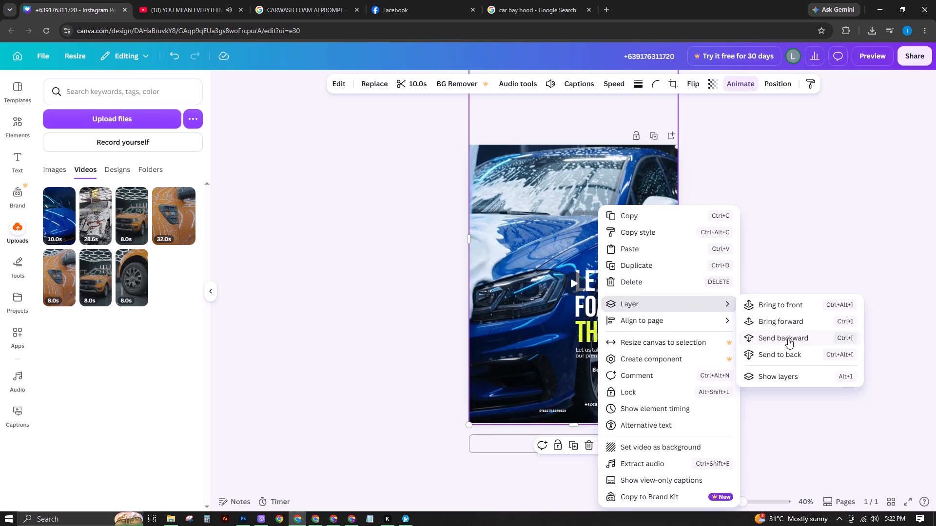
left_click(786, 354)
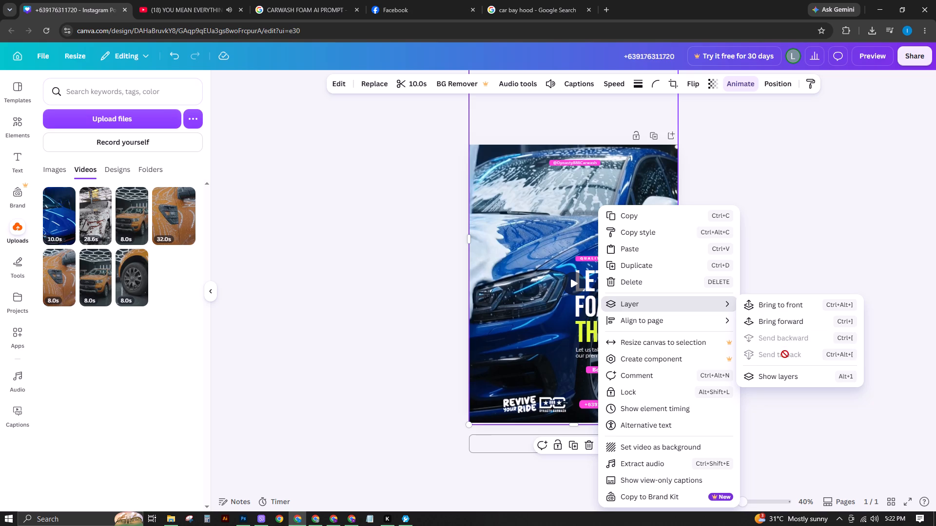
left_click(769, 202)
Play the full-page background video to review it behind the design's text and logos.
left_click(575, 285)
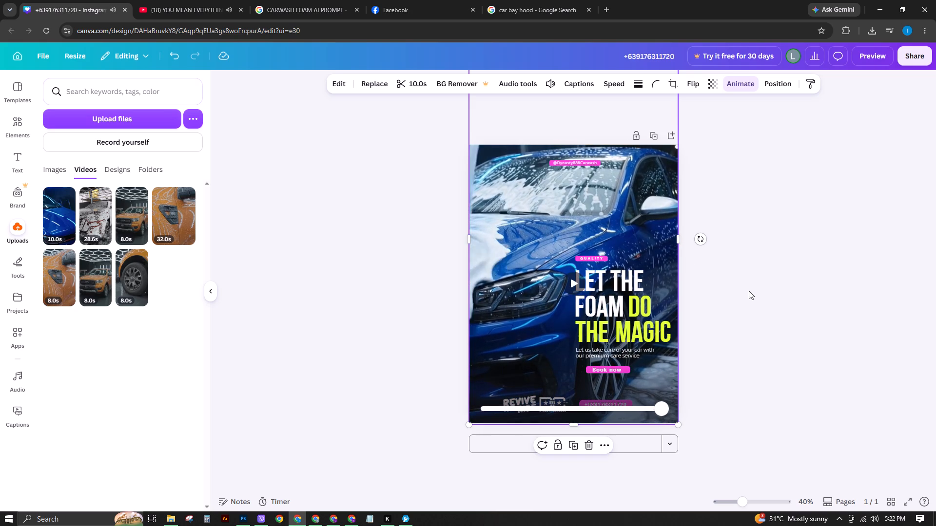
left_click(546, 241)
left_click_drag(500, 227, 563, 227)
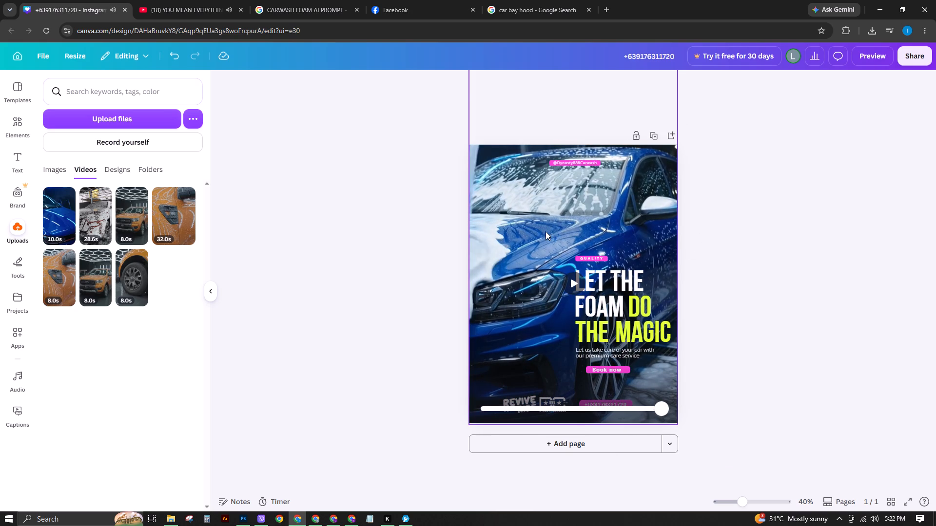
left_click(546, 231)
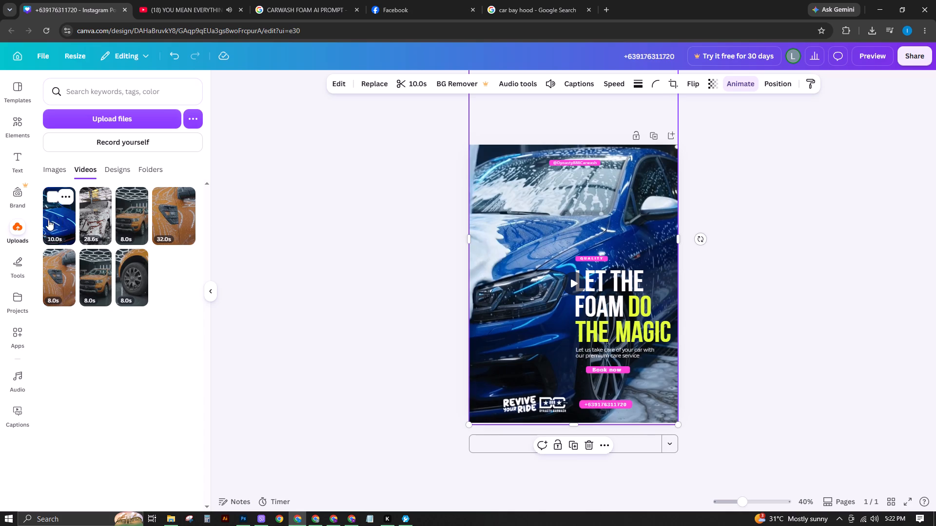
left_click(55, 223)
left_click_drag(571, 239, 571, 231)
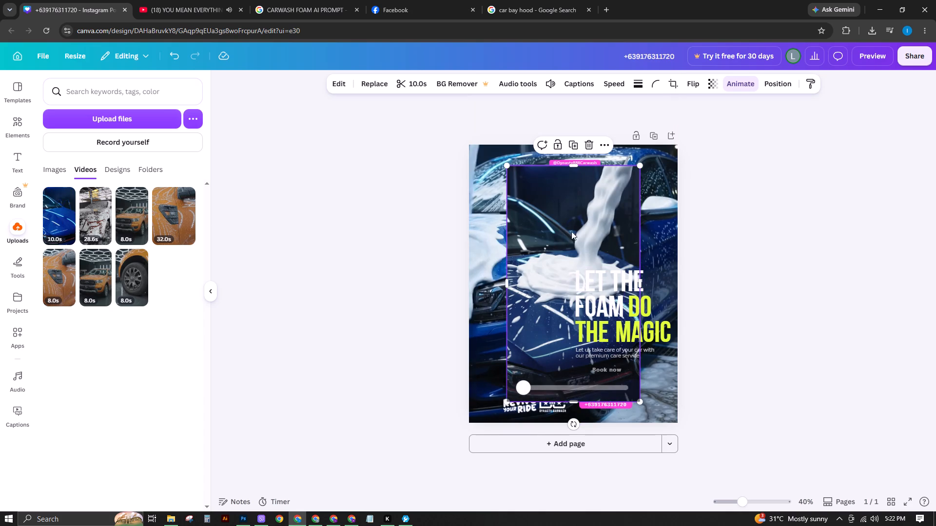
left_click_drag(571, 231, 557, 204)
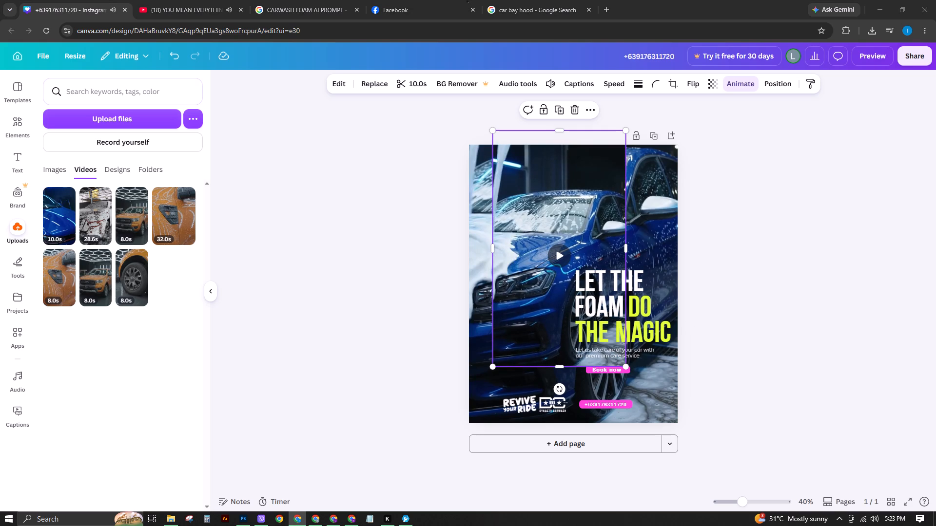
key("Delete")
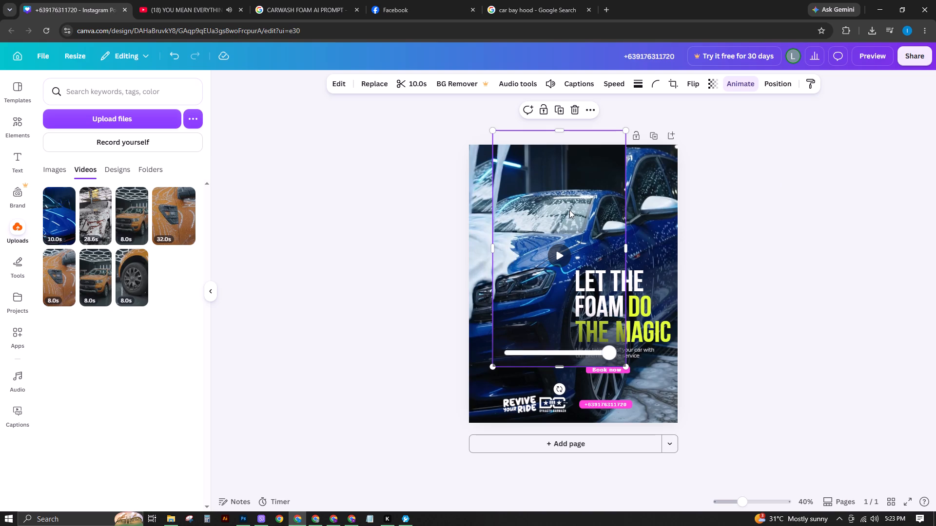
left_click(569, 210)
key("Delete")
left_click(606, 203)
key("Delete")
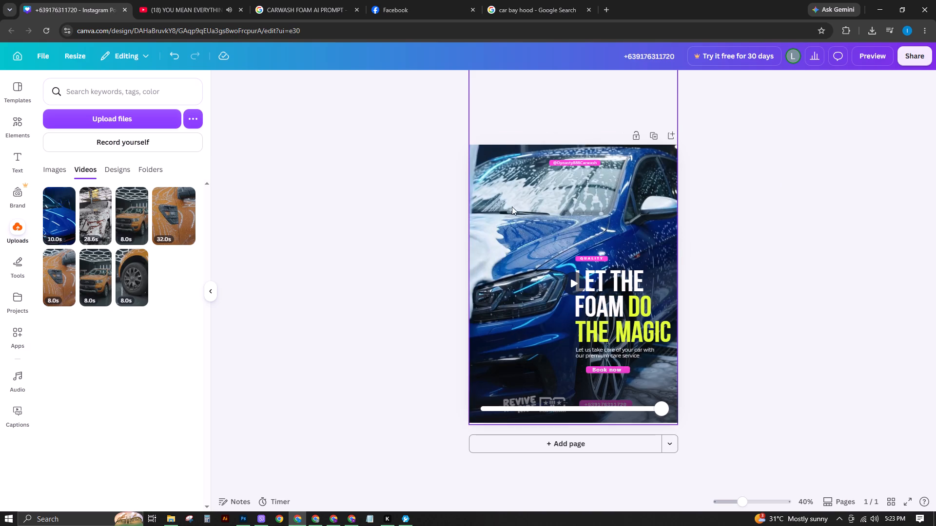
Slow the full-page background video of the blue car to half speed, stretching its duration to 20.0 s.
left_click(541, 214)
left_click(590, 204)
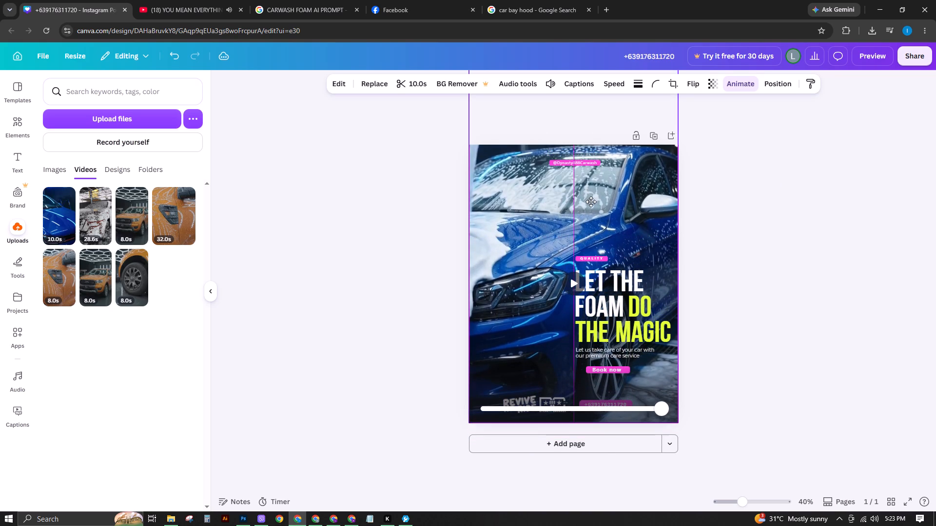
left_click(543, 217)
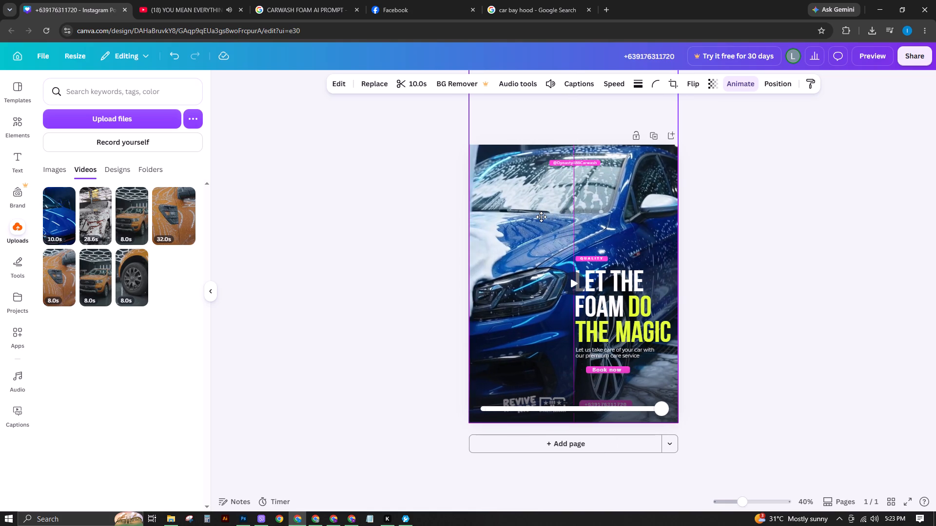
left_click(570, 283)
left_click(570, 283)
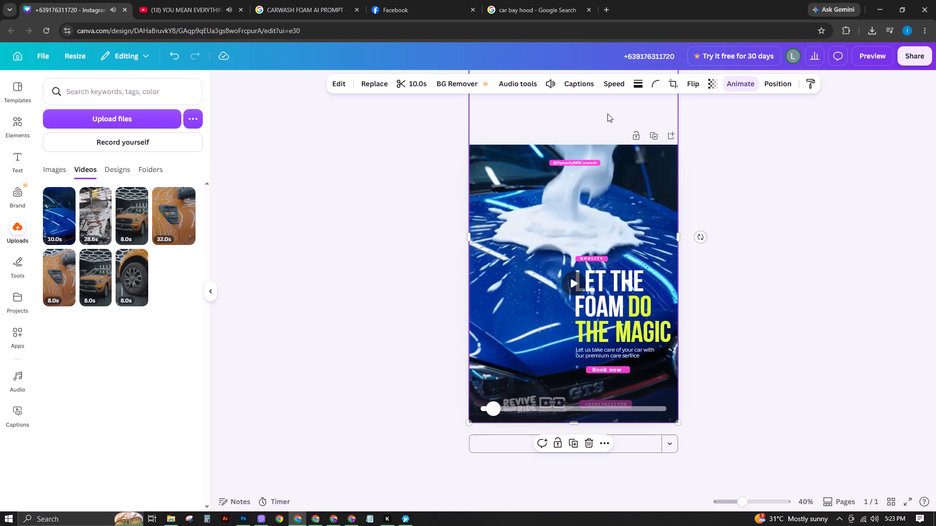
left_click(604, 83)
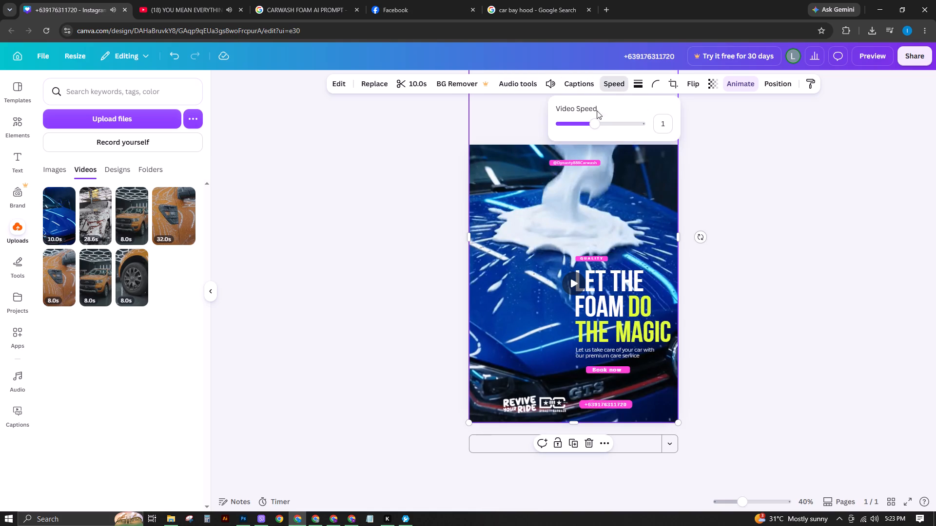
left_click_drag(591, 121, 575, 118)
left_click(778, 186)
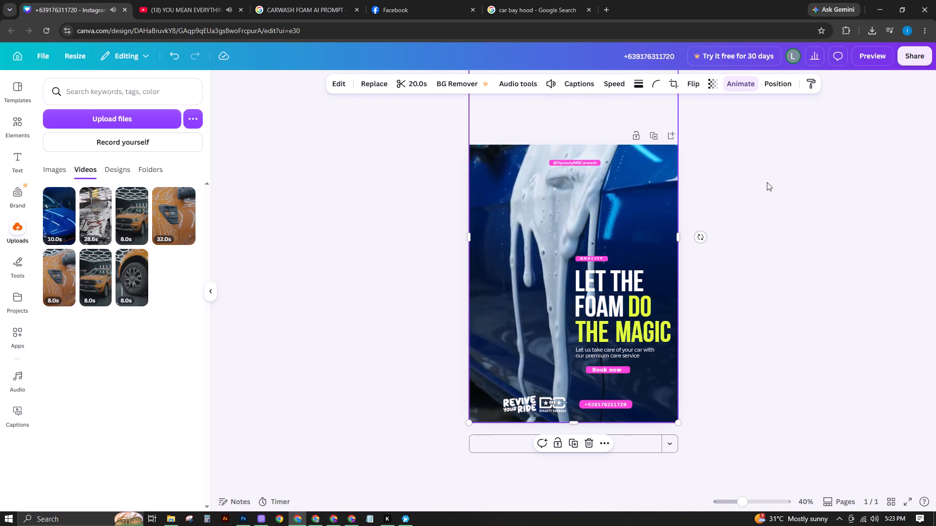
Mute the background video by setting its volume to 0.
left_click(551, 85)
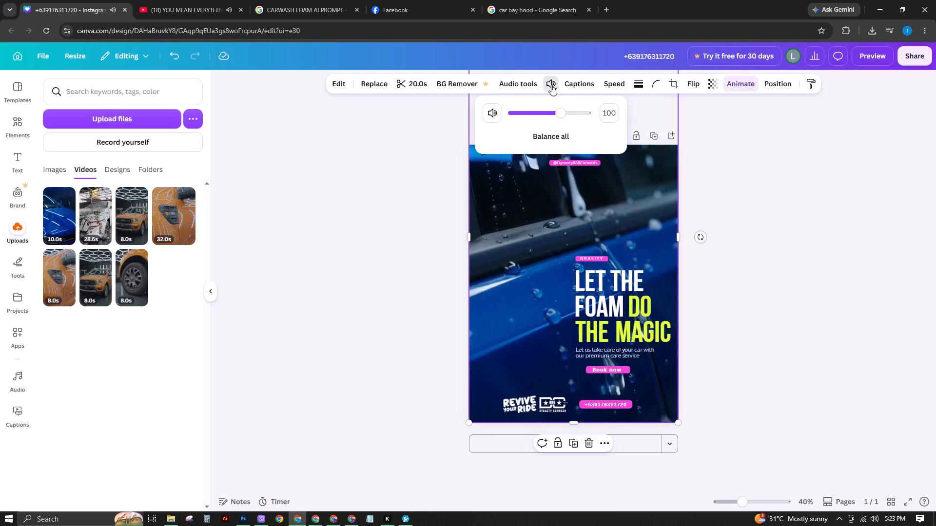
left_click_drag(556, 110, 511, 111)
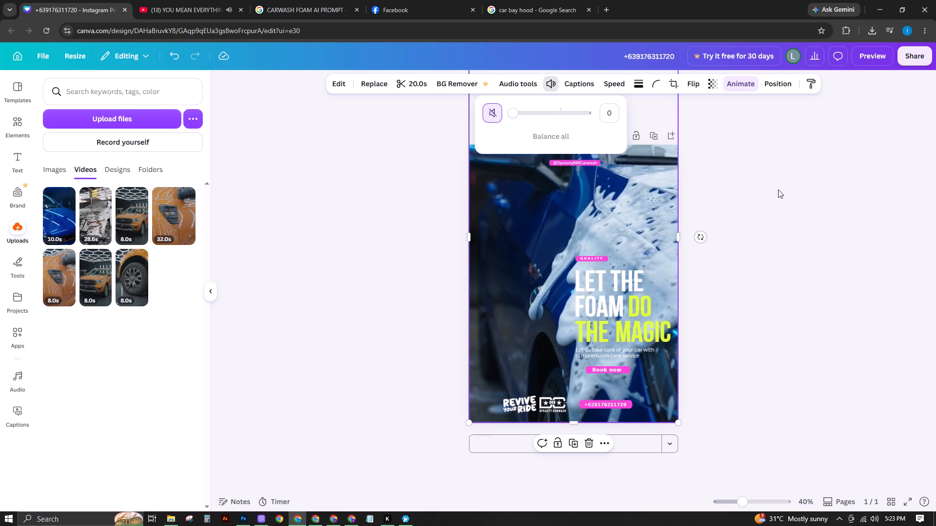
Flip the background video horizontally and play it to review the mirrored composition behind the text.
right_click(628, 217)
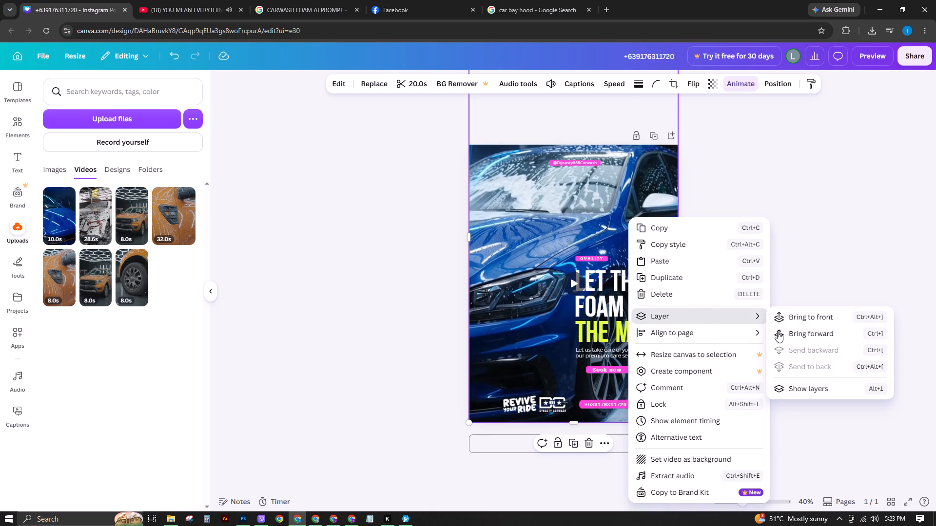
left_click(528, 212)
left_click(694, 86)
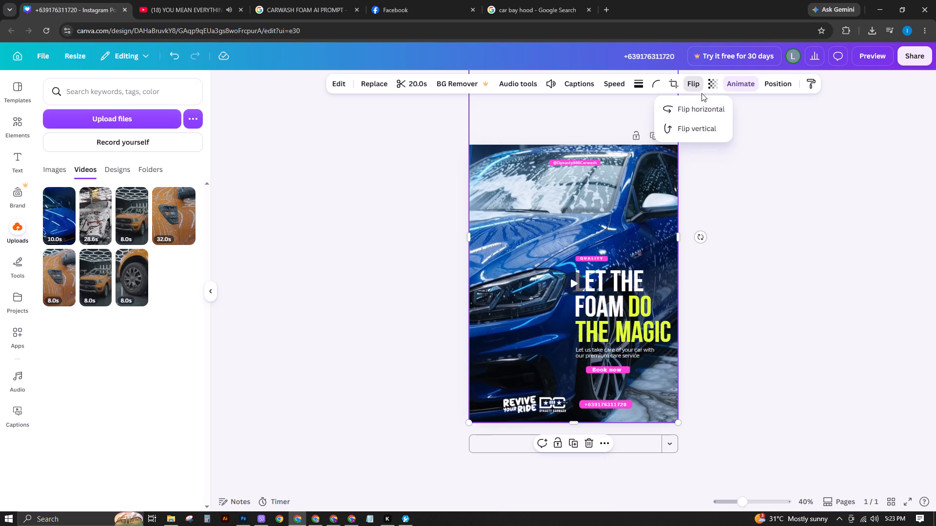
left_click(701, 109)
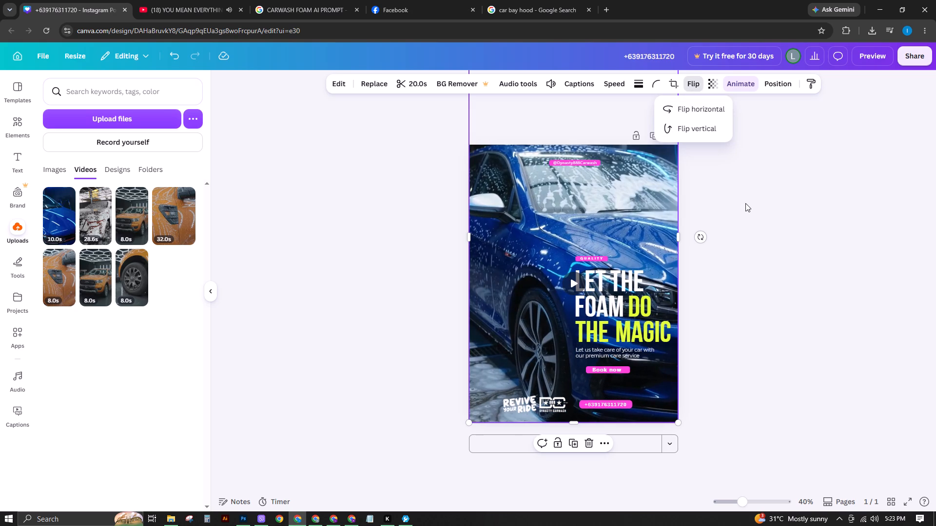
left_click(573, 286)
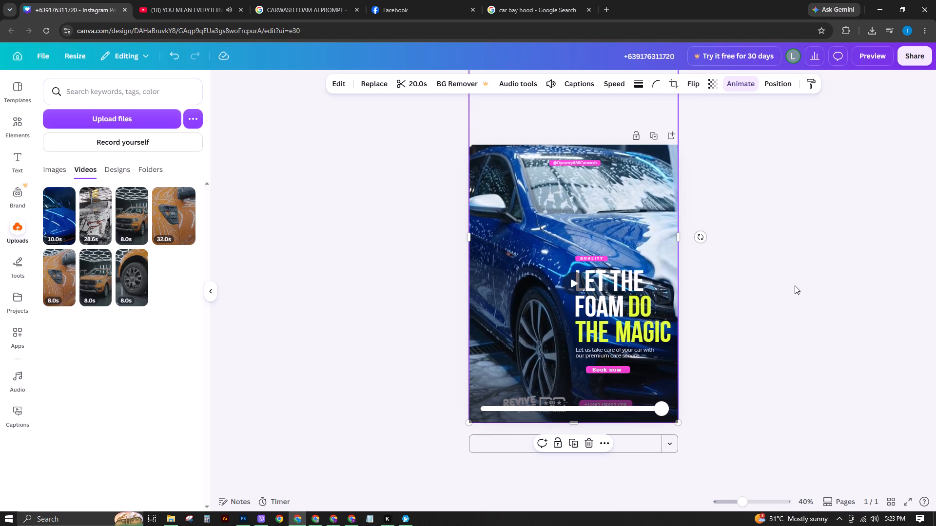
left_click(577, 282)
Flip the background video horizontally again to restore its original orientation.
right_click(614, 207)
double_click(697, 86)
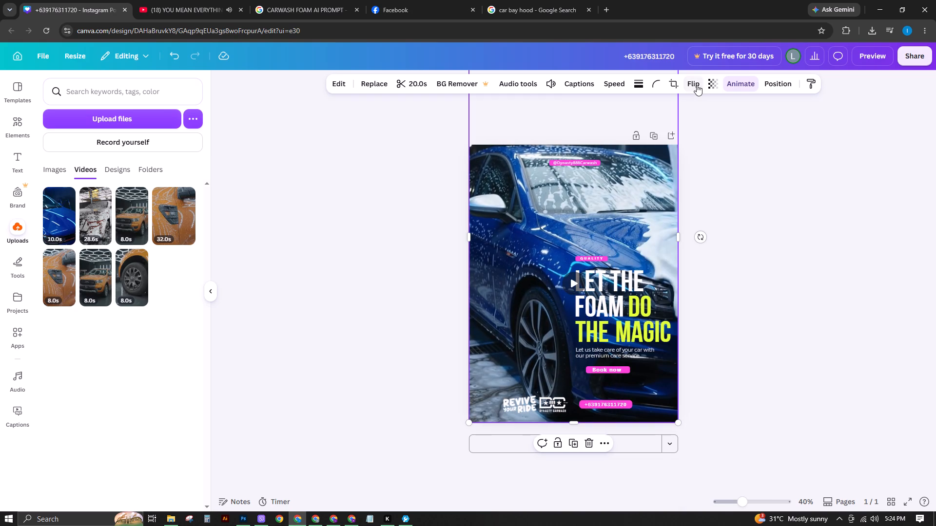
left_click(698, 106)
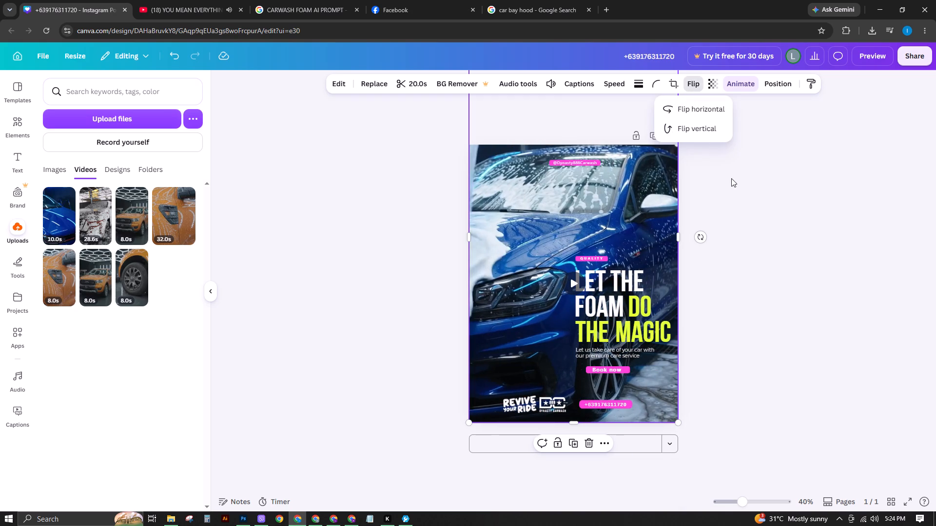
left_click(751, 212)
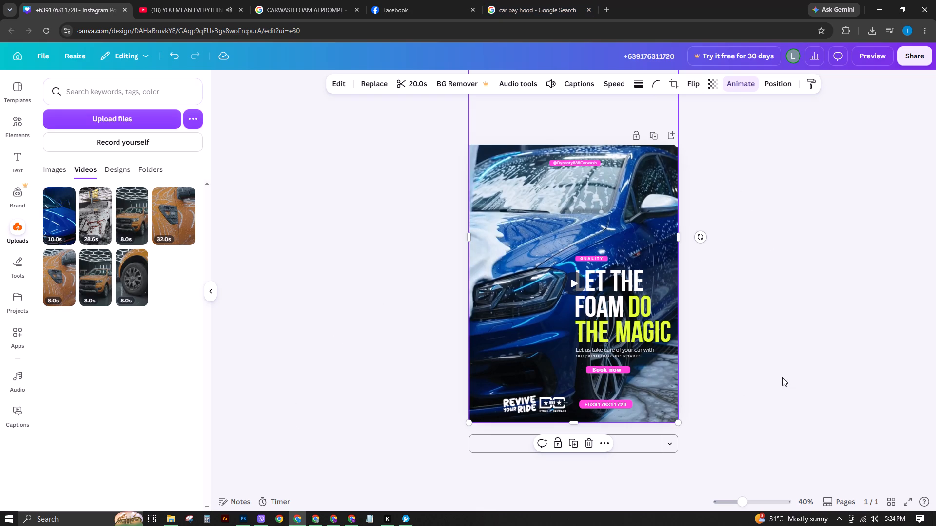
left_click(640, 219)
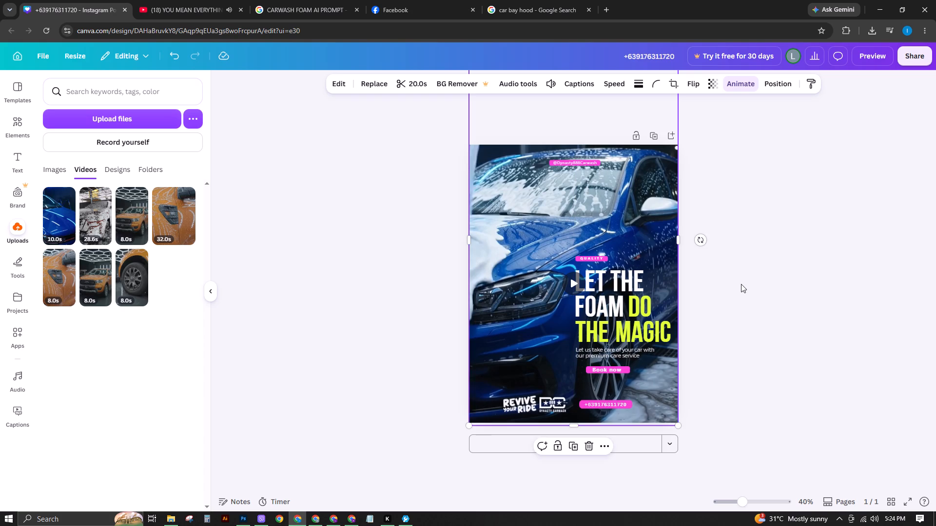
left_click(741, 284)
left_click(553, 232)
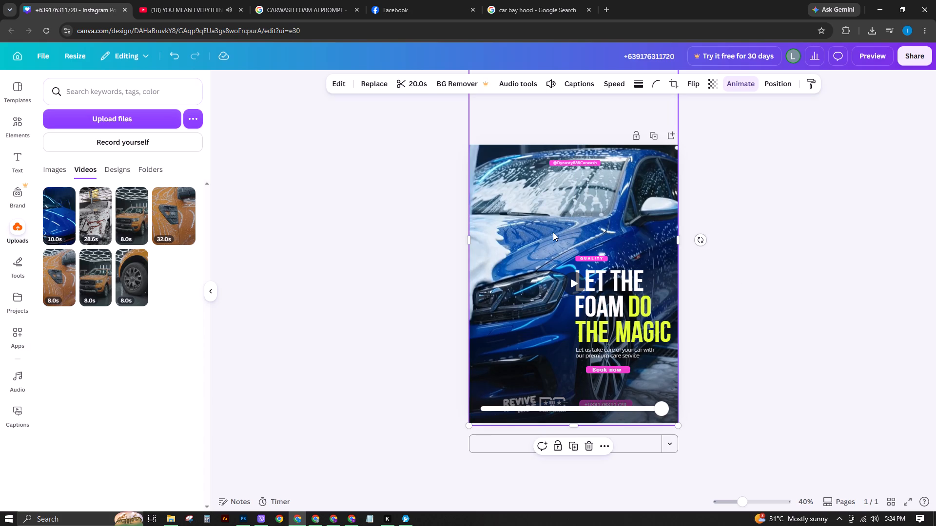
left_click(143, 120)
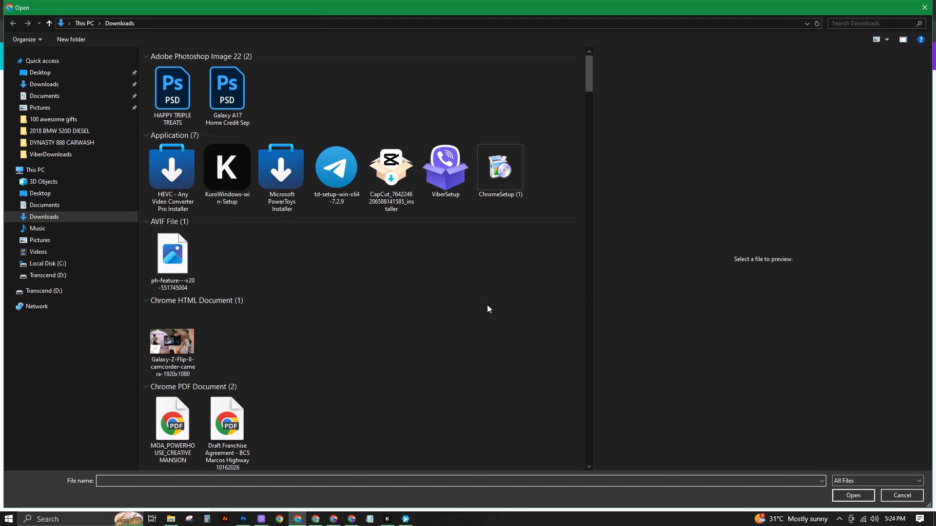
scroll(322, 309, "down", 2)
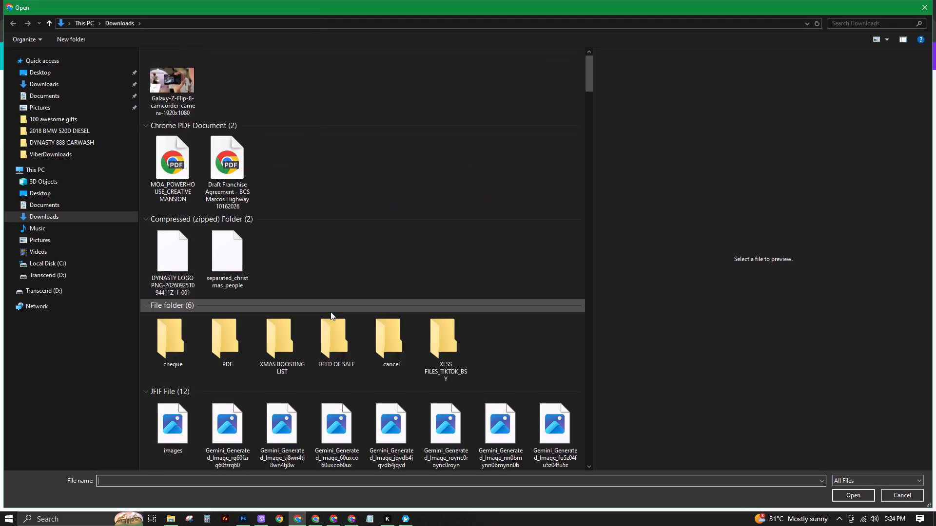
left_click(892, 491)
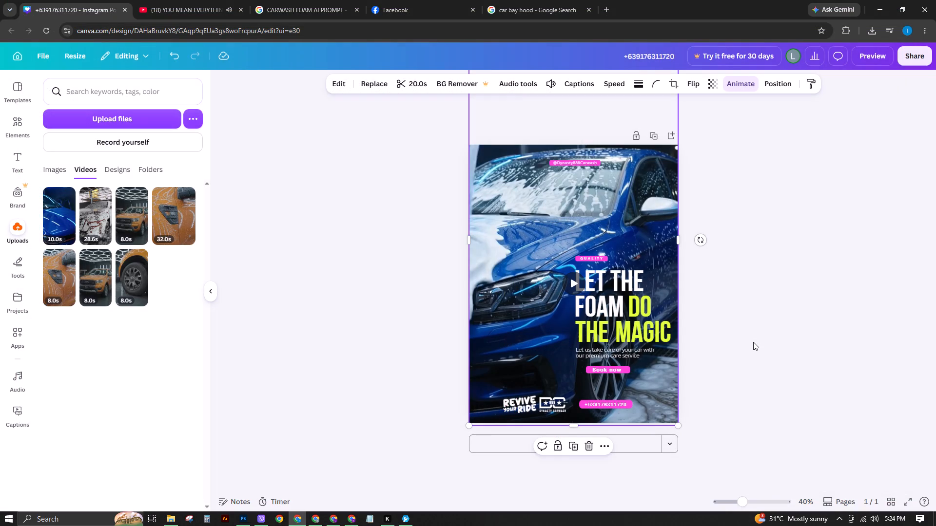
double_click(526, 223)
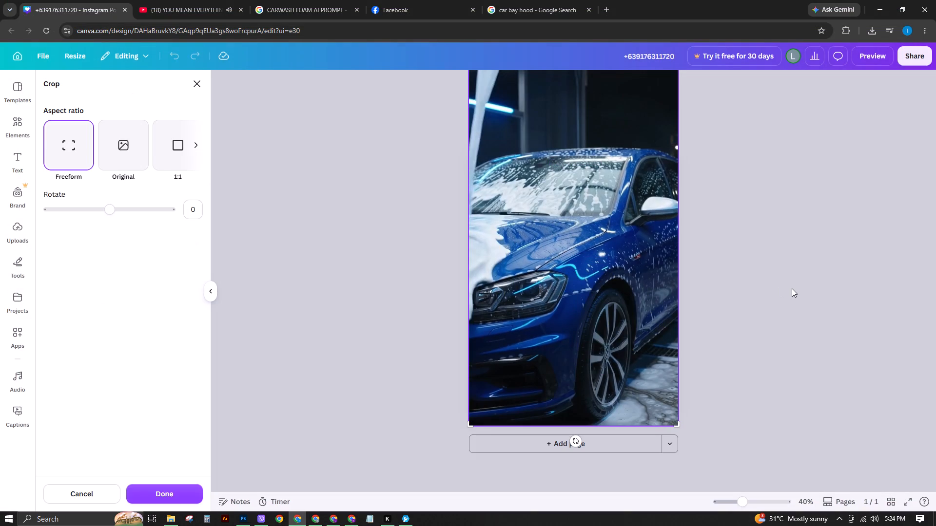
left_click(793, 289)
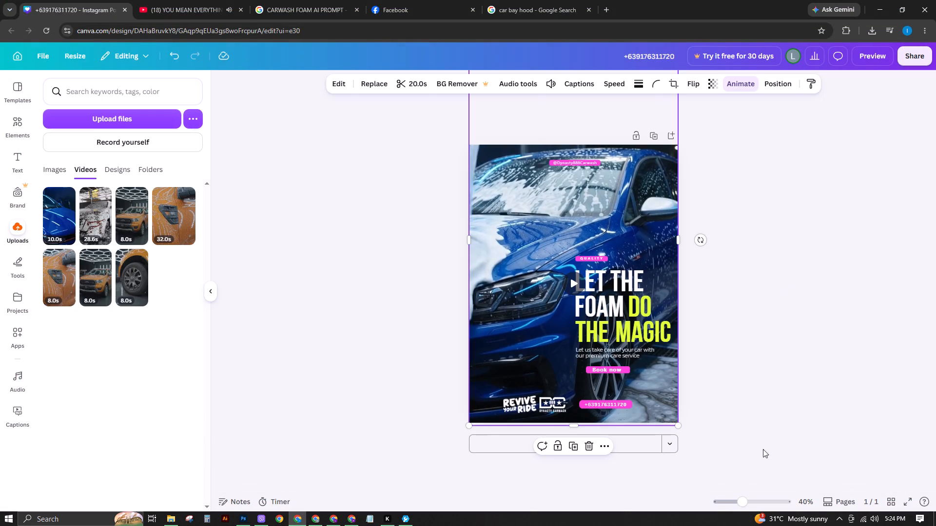
Switch page 1 to video editing so its elements are laid out on a timeline.
left_click(829, 502)
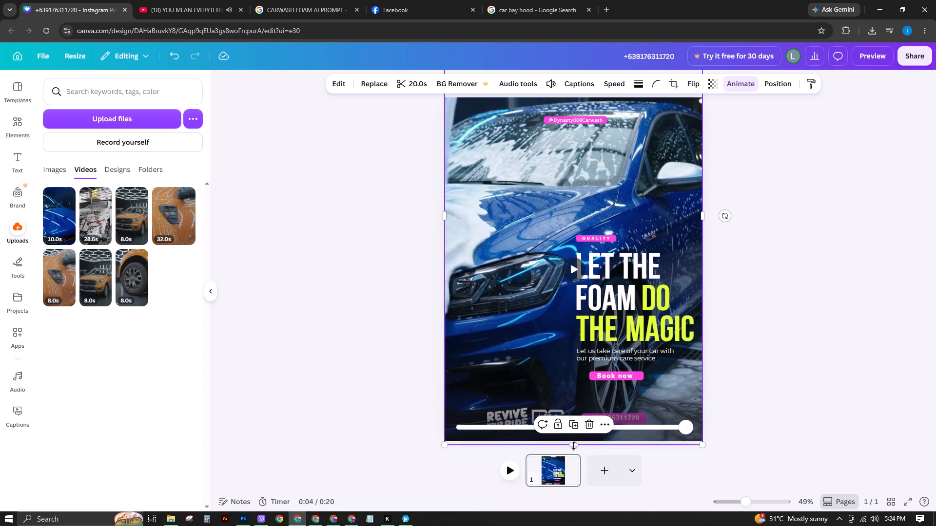
left_click(571, 463)
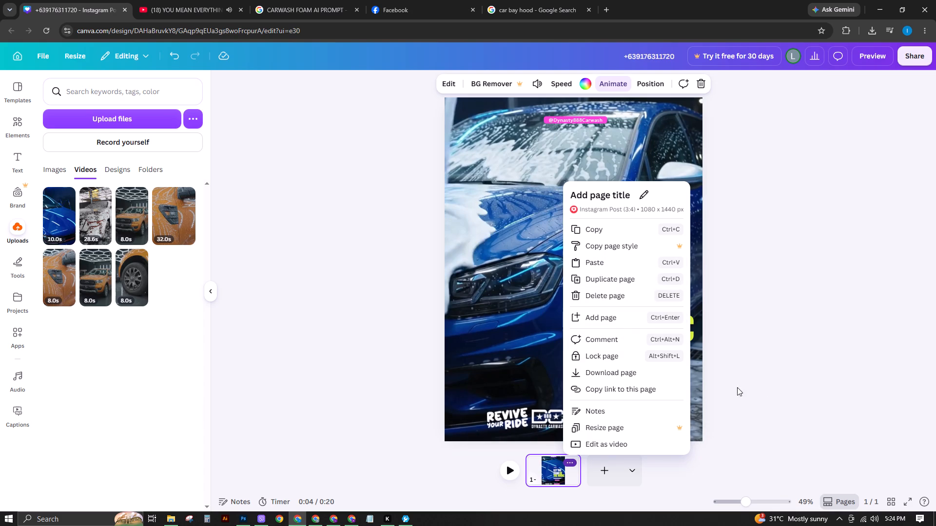
left_click(603, 446)
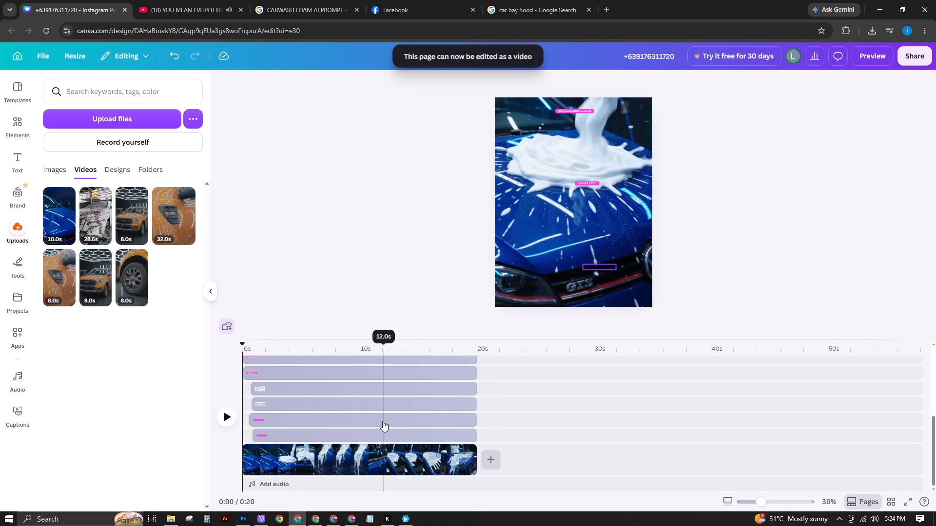
Play the page and scrub through the first few seconds of the timeline to check when the text, labels and logos appear.
key("space")
key("space")
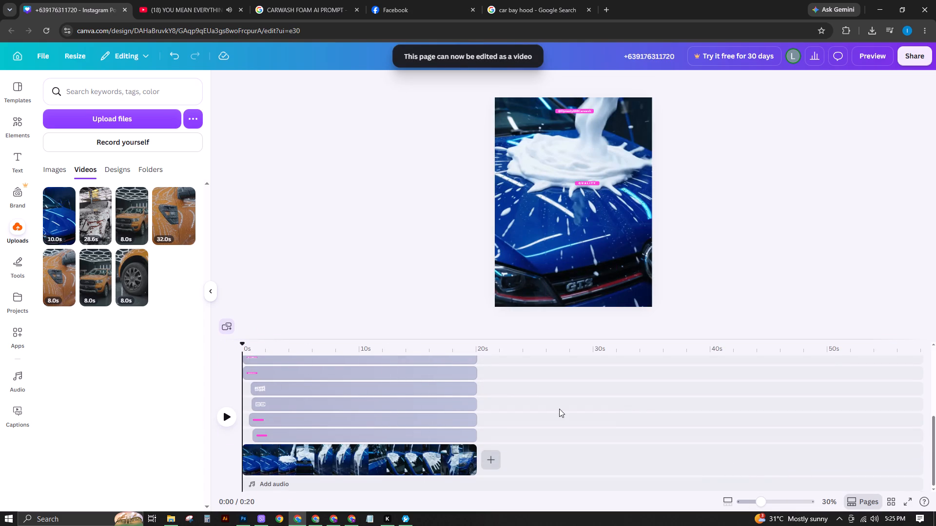
double_click(224, 418)
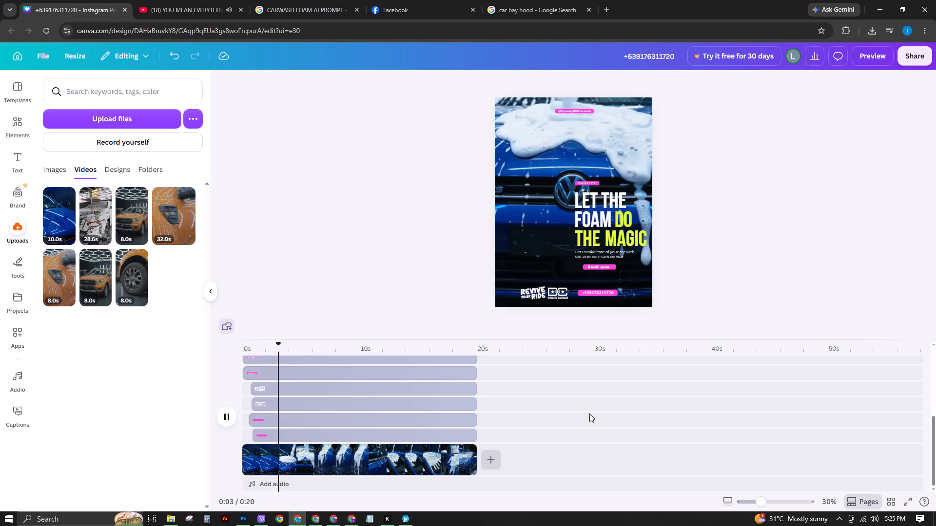
key("space")
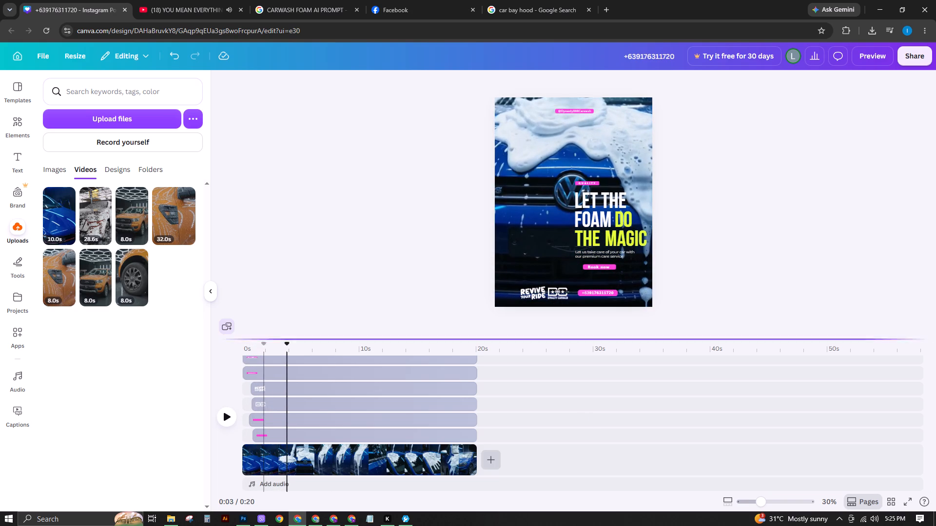
left_click_drag(289, 345, 240, 341)
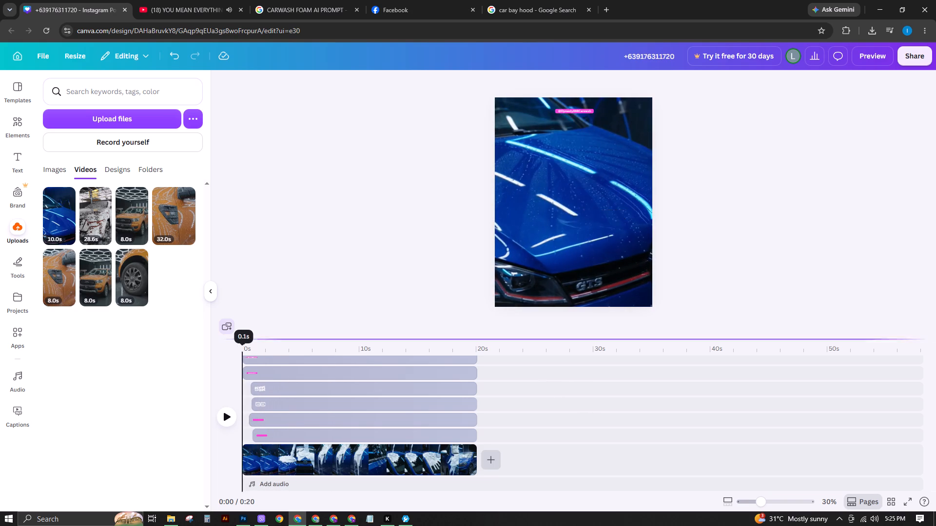
left_click_drag(240, 341, 284, 360)
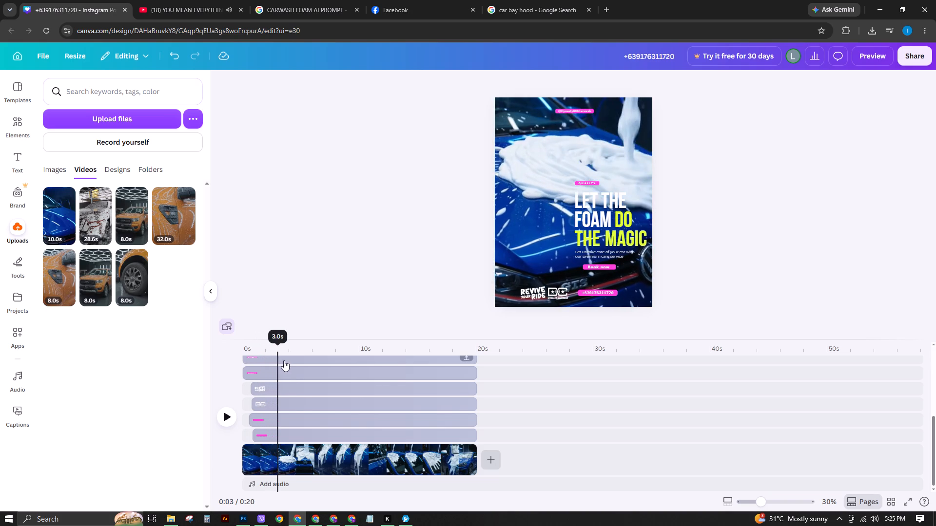
Delay the headline words so "let the" starts at about 5.7 s, "the" at 5.9 s, "foam" and "do" at 6.5 s, and "magic" at 7 s.
left_click_drag(284, 360, 340, 374)
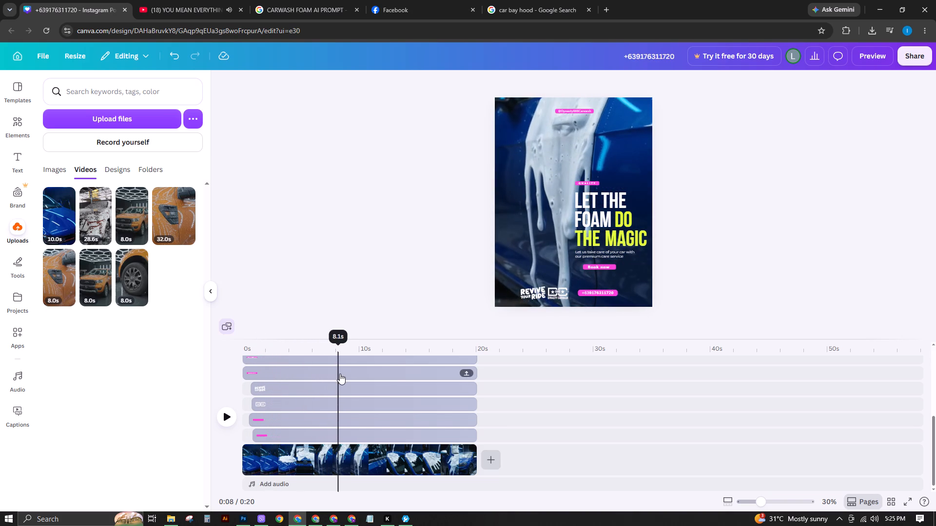
left_click_drag(340, 374, 292, 356)
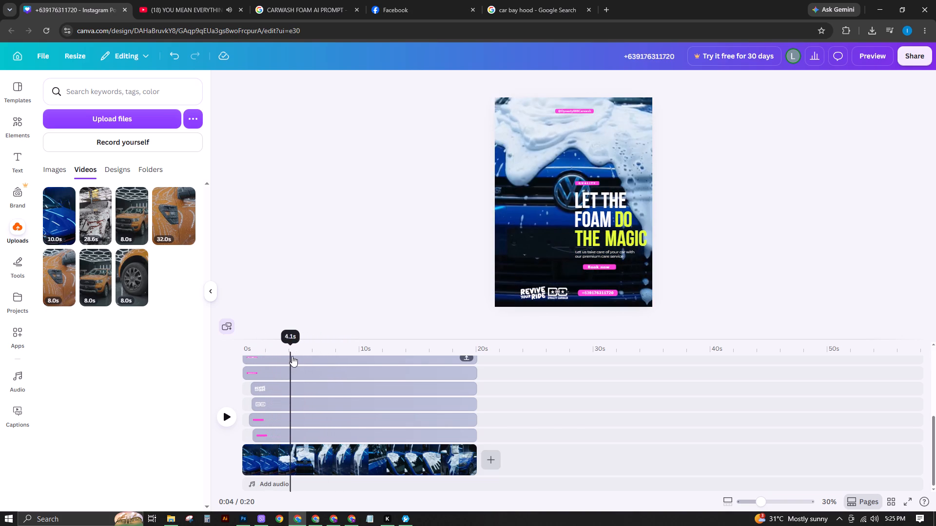
left_click_drag(292, 356, 312, 366)
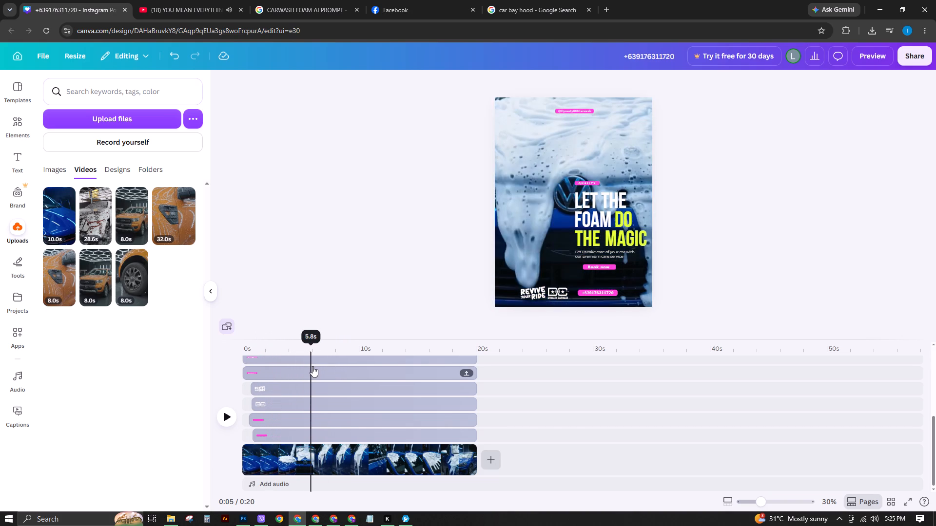
left_click_drag(312, 366, 309, 365)
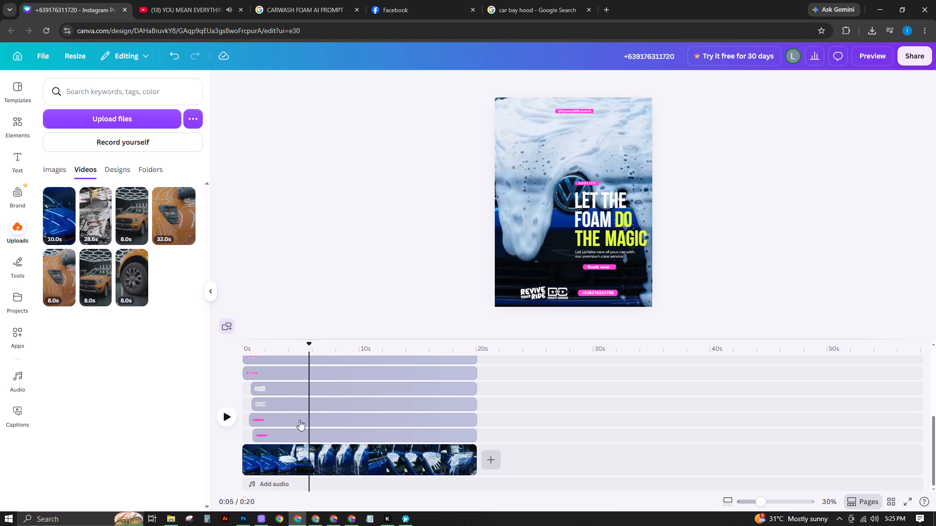
scroll(342, 401, "up", 2)
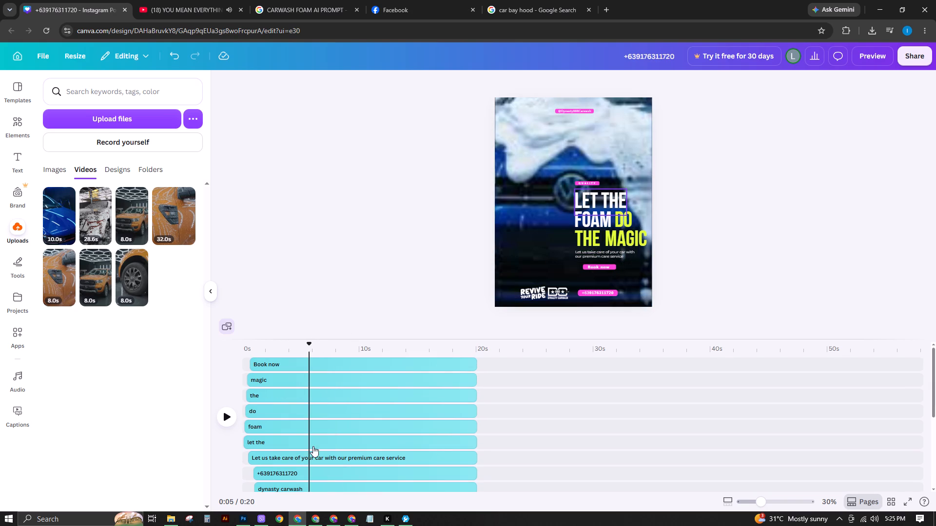
left_click_drag(247, 443, 303, 442)
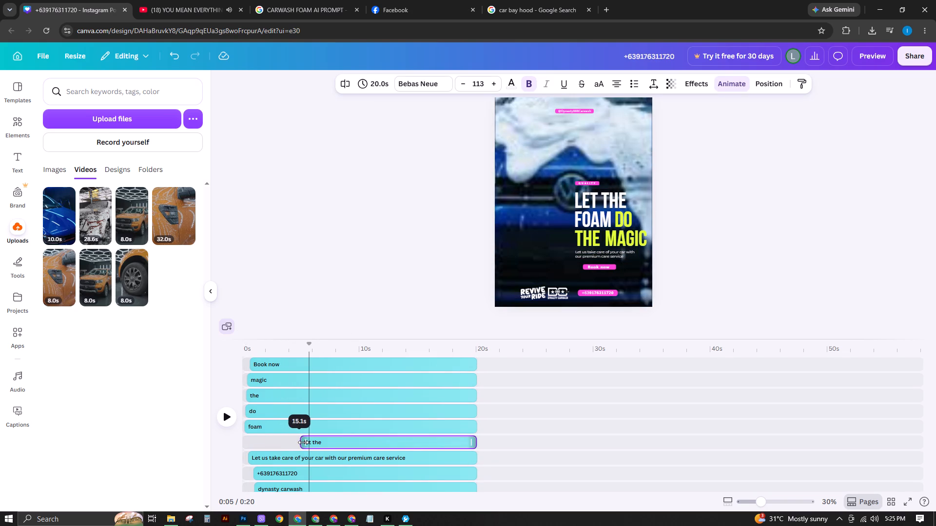
left_click_drag(303, 442, 310, 443)
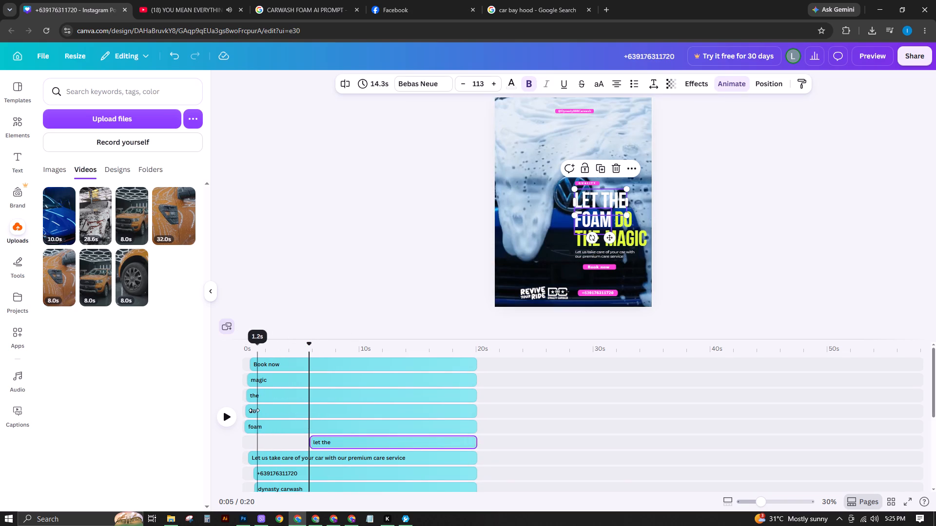
left_click_drag(251, 397, 310, 397)
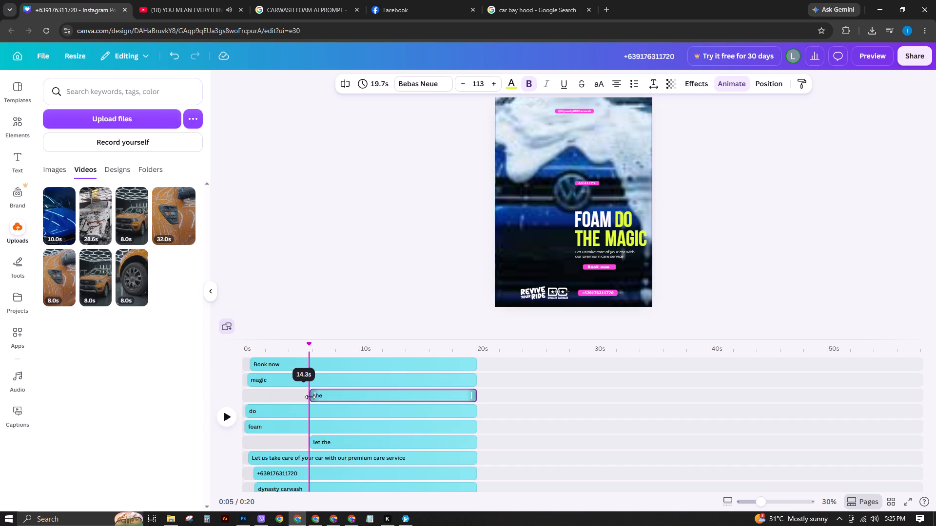
left_click_drag(310, 397, 317, 398)
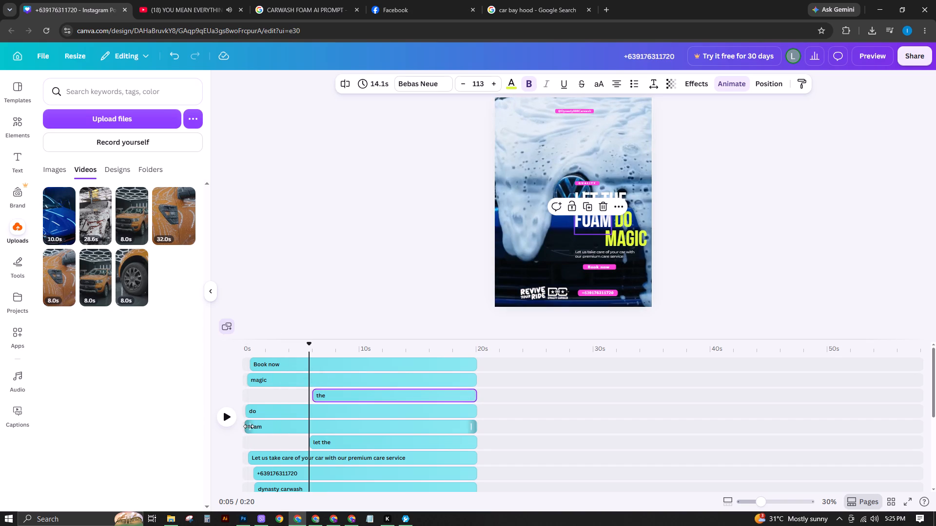
left_click_drag(249, 426, 323, 431)
left_click_drag(250, 411, 317, 414)
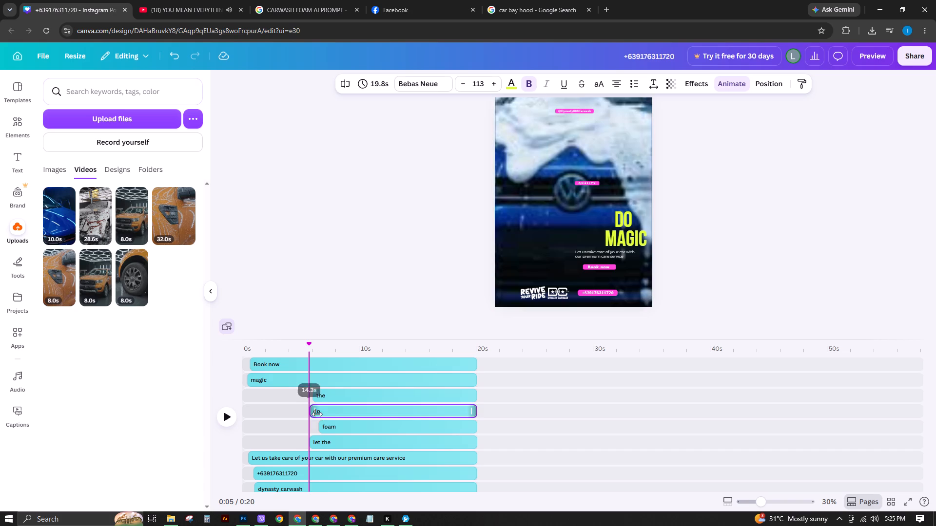
left_click_drag(317, 414, 328, 415)
left_click_drag(252, 381, 311, 385)
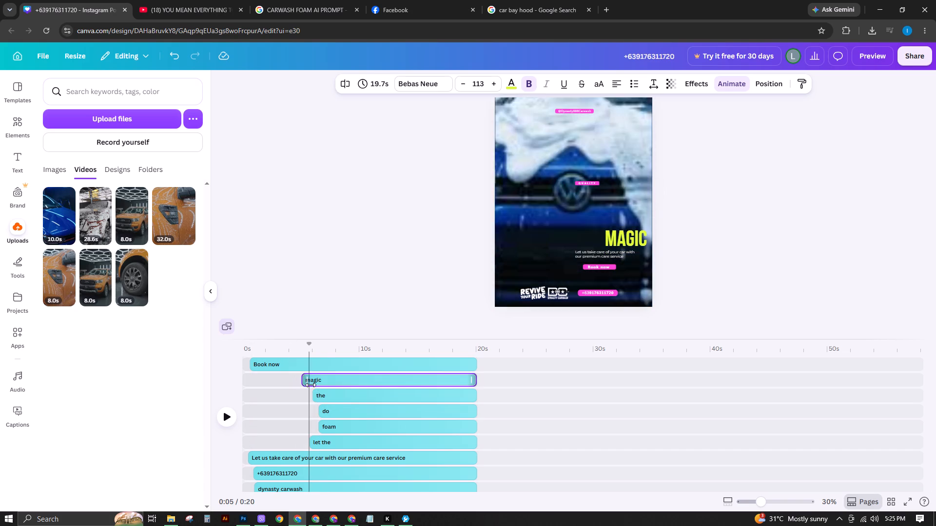
left_click_drag(311, 385, 330, 386)
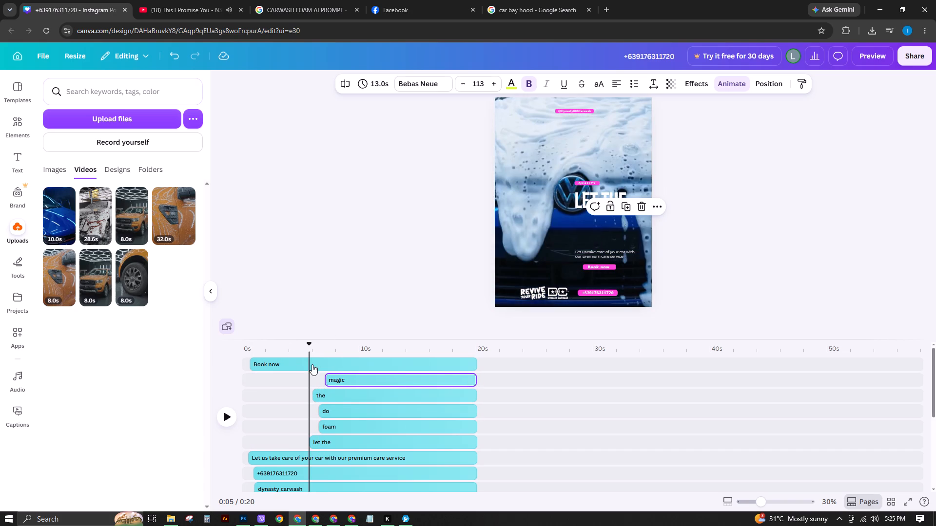
Stagger the later headline words so "do" starts at about 7.2 s, "the" at 7.9 s and "magic" at 8.6 s.
left_click(305, 346)
key("space")
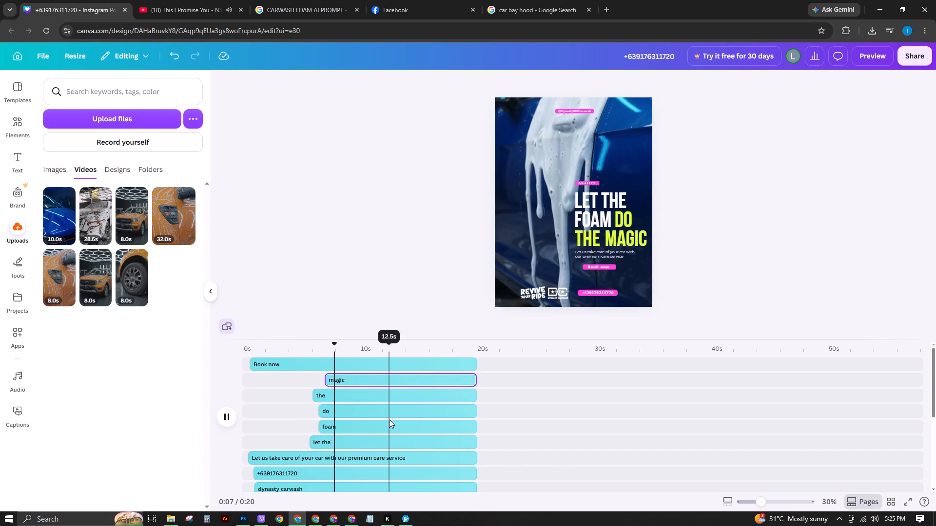
key("space")
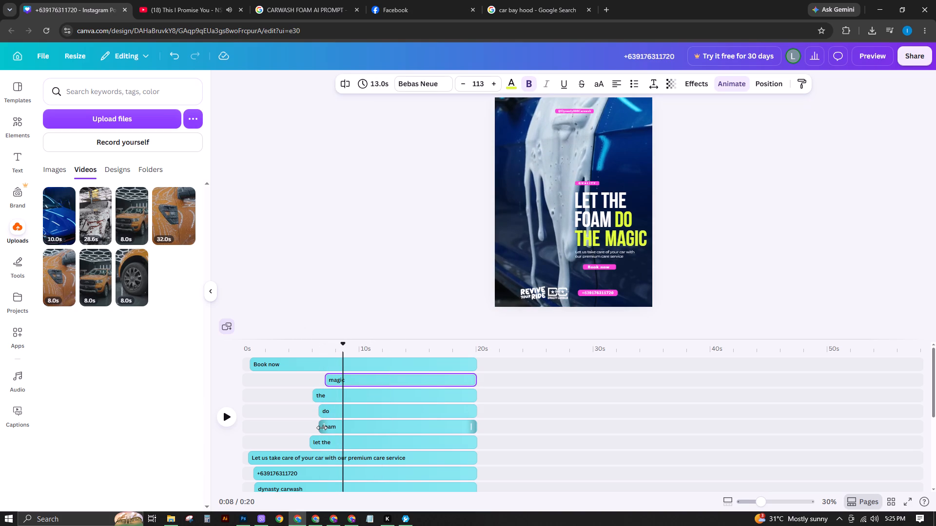
left_click_drag(324, 409, 333, 412)
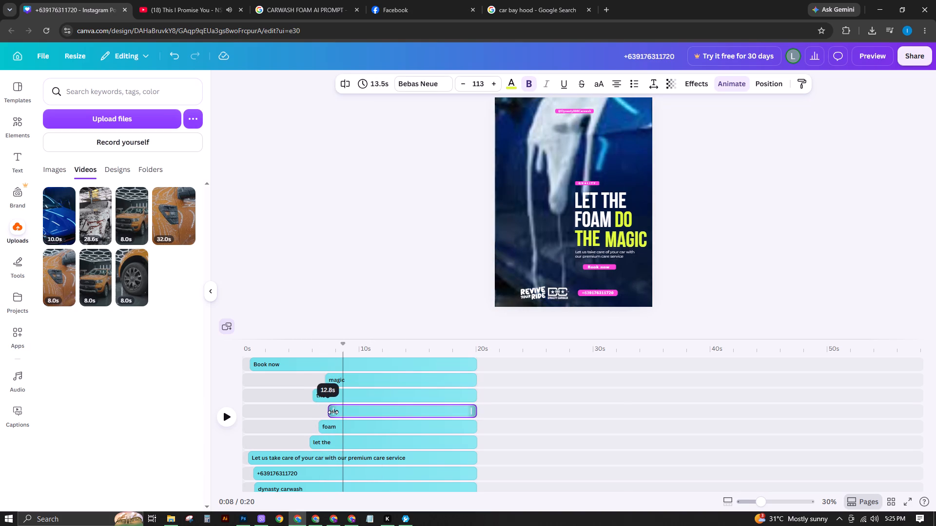
left_click_drag(333, 412, 332, 412)
left_click_drag(317, 396, 340, 399)
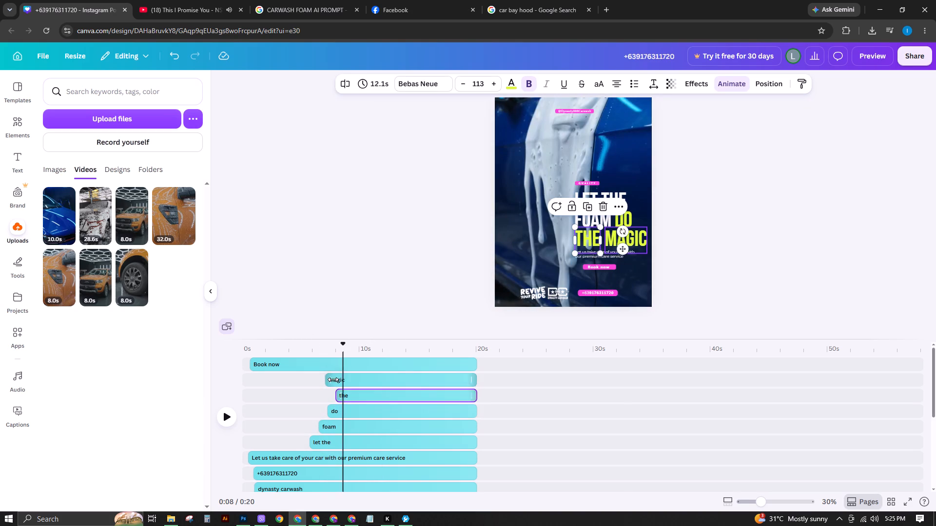
left_click_drag(329, 378, 345, 381)
Play the page from about 5.5 s to review the staggered headline entrance, and inspect the layout up close.
left_click(308, 345)
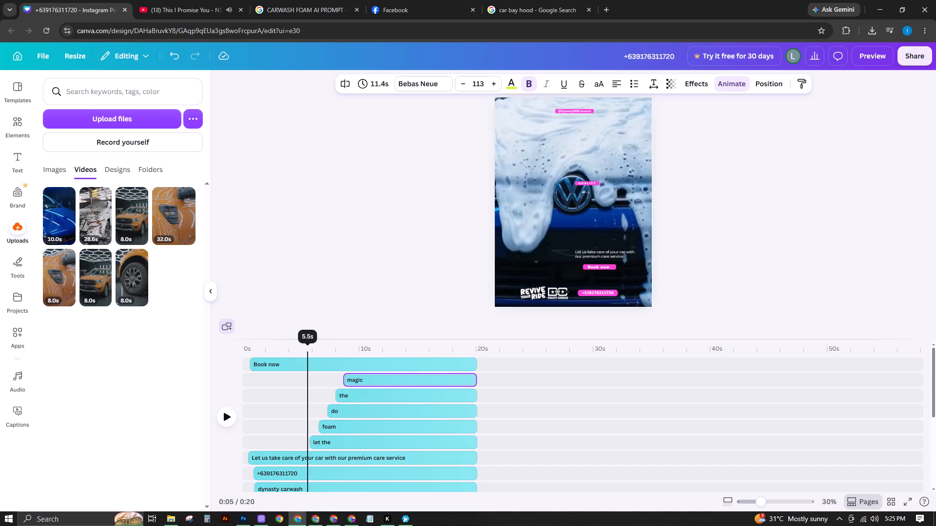
key("space")
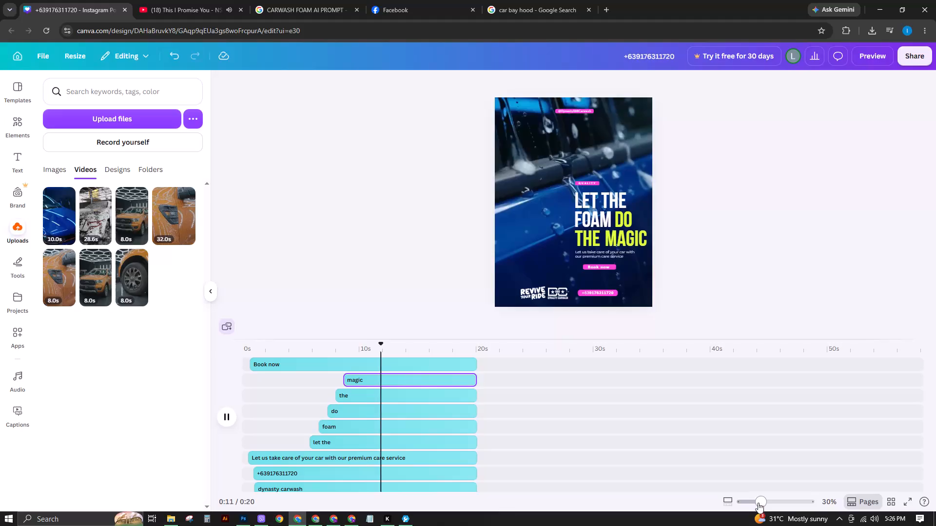
left_click_drag(758, 503, 772, 504)
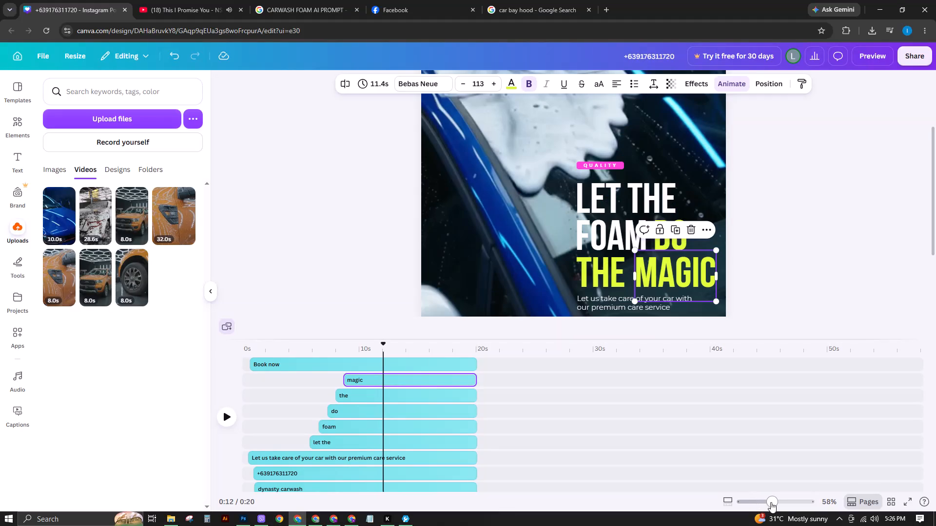
left_click_drag(771, 502, 762, 499)
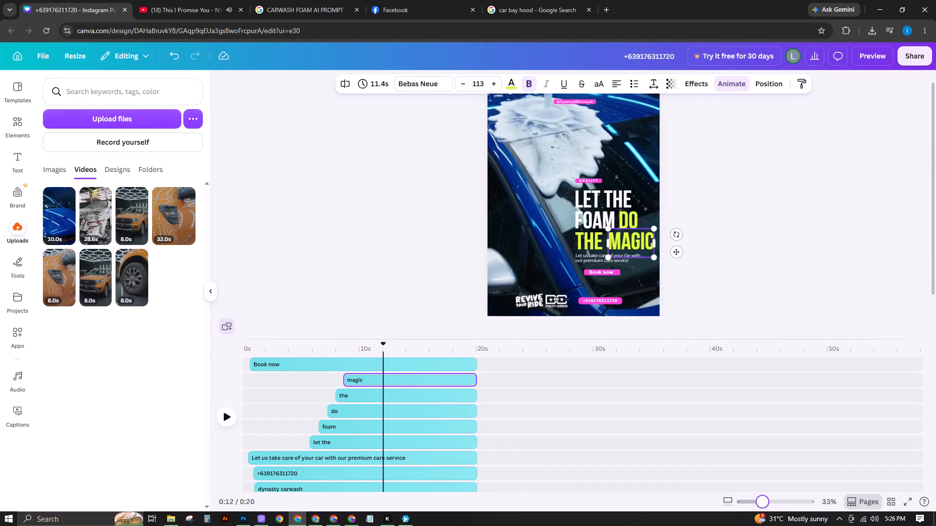
left_click_drag(762, 499, 766, 500)
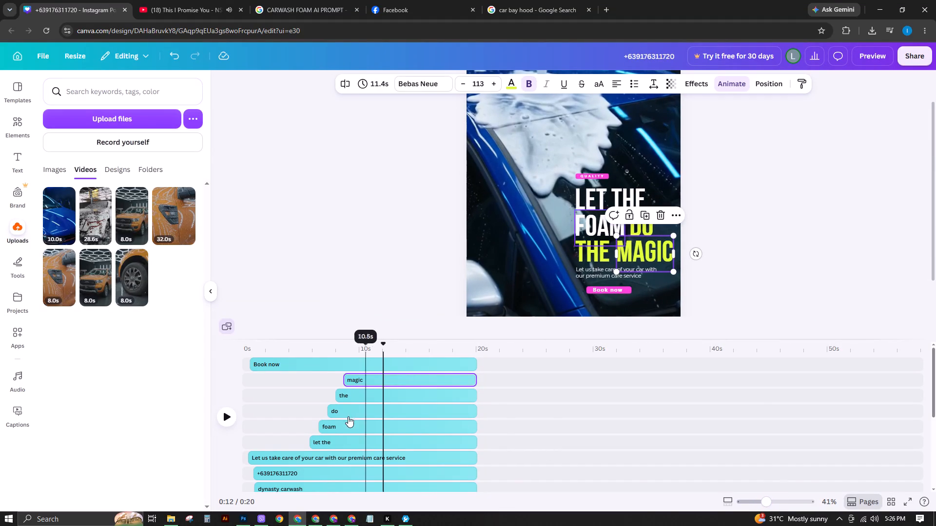
scroll(374, 444, "down", 2)
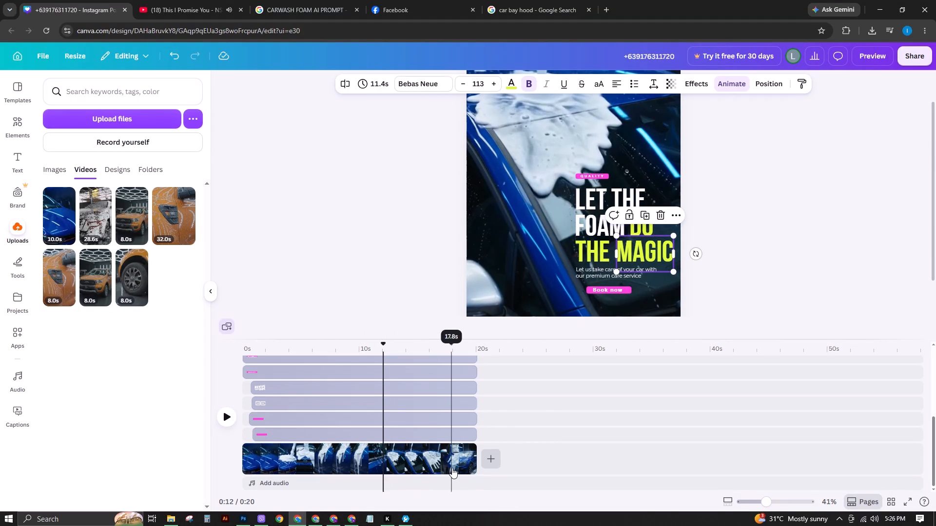
scroll(423, 400, "up", 3)
Switch to YouTube and set the song that is playing to loop.
left_click(193, 5)
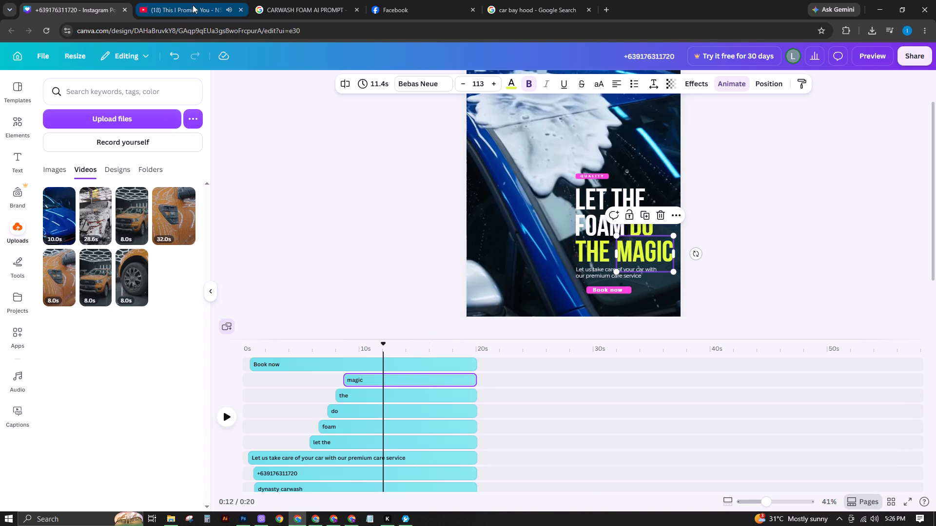
right_click(425, 179)
left_click(462, 191)
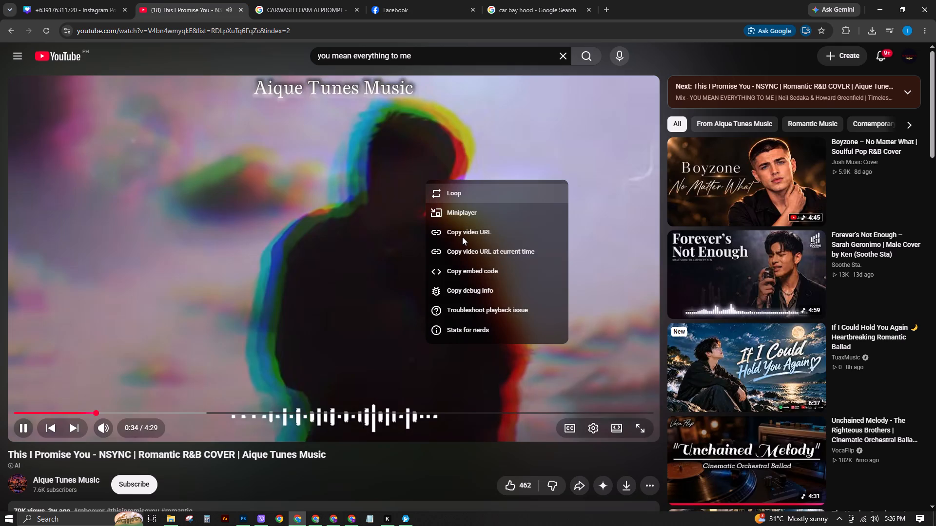
Minimise the open browser windows, including Google Flow and the Carwash Bay folder in Google Drive.
left_click(883, 3)
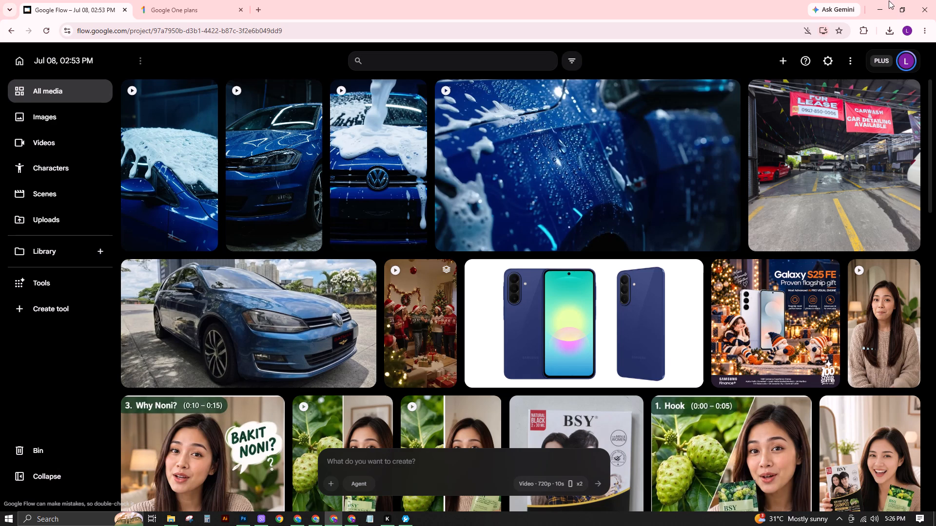
left_click(888, 0)
left_click(882, 0)
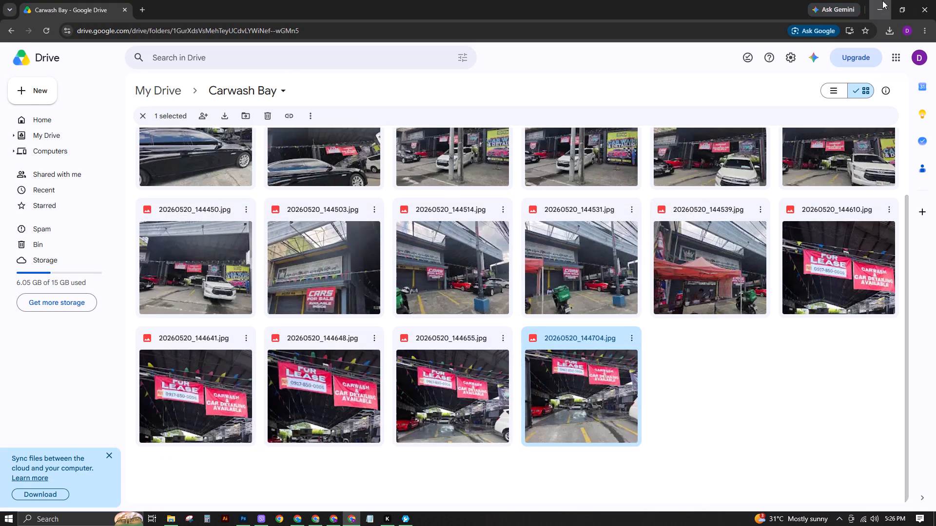
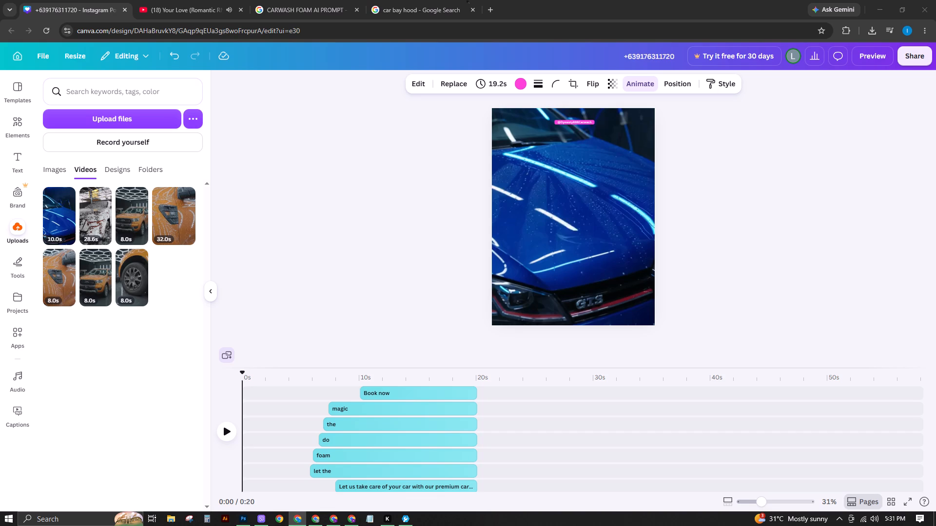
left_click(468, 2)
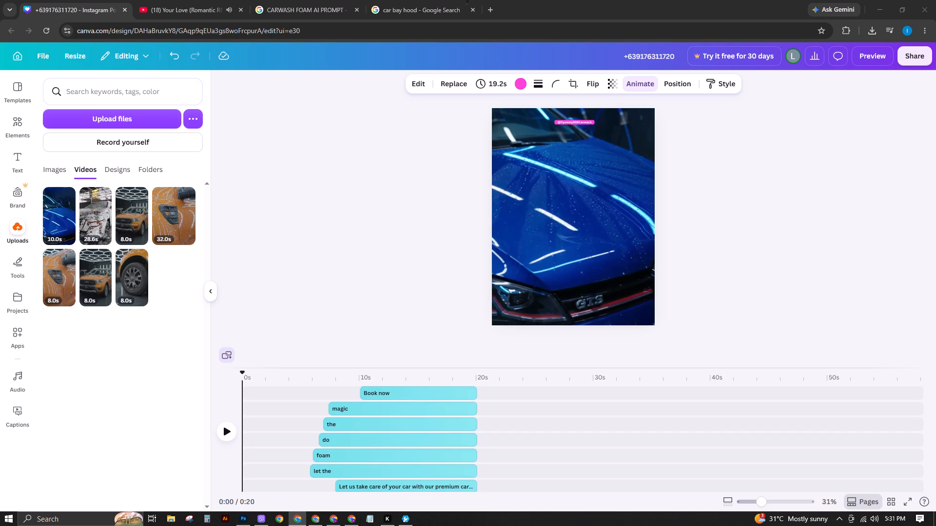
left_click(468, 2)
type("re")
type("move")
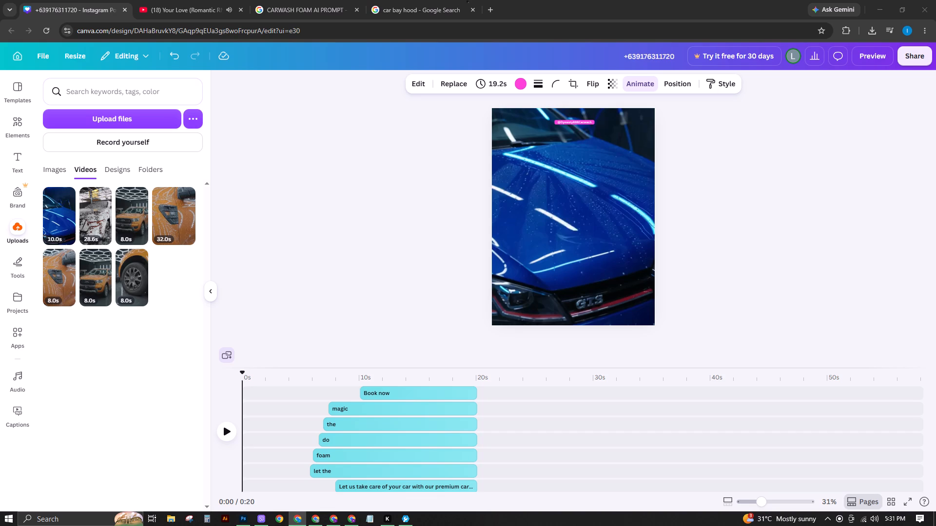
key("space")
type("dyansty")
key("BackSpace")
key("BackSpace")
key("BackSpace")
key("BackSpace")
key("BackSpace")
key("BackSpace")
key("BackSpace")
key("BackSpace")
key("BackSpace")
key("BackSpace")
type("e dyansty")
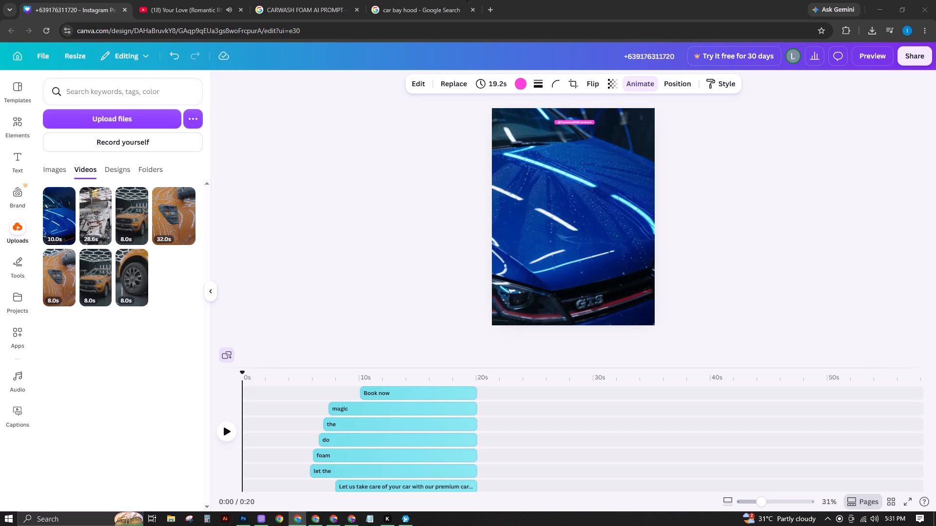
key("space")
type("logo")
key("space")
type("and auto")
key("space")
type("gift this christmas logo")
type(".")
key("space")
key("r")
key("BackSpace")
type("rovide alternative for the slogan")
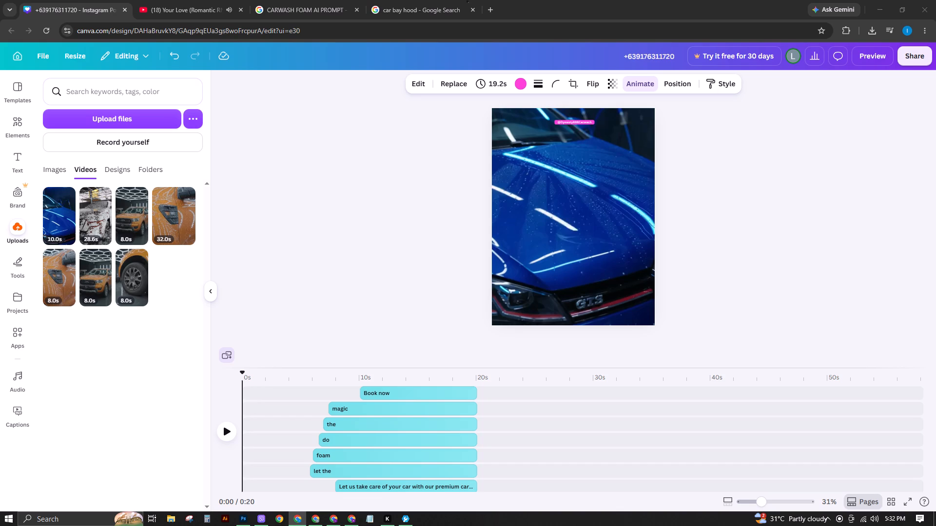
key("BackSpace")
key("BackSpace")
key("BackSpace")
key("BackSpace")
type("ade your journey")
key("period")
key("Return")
Play the page from the start to its end to review the word-by-word headline entrance.
left_click(228, 434)
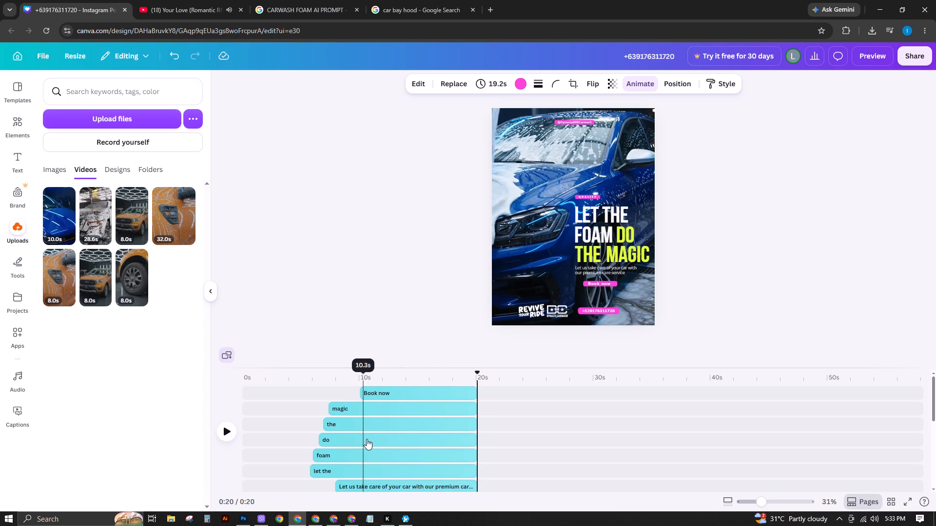
Delete the separate headline words "foam", "magic" and "the", keeping "let the" and "do".
left_click(349, 456)
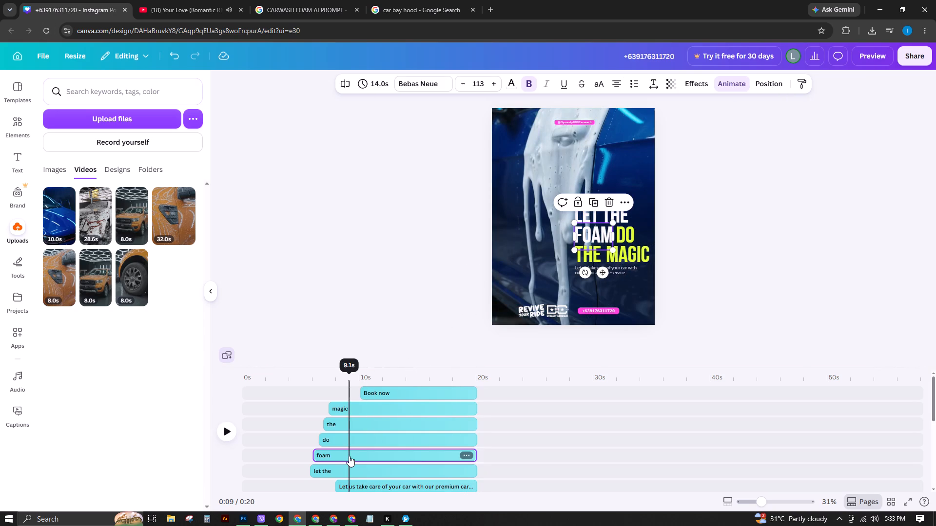
key("Delete")
left_click(386, 406)
key("Delete")
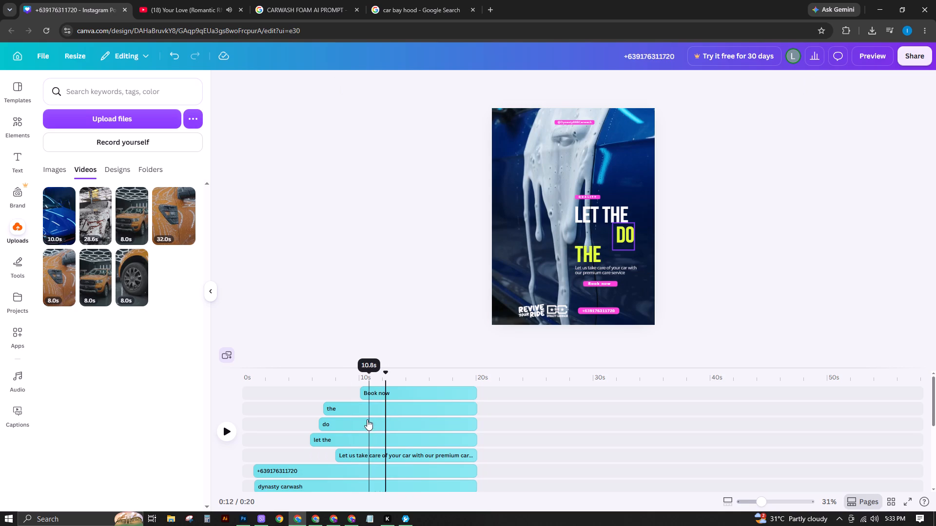
left_click(366, 407)
key("Delete")
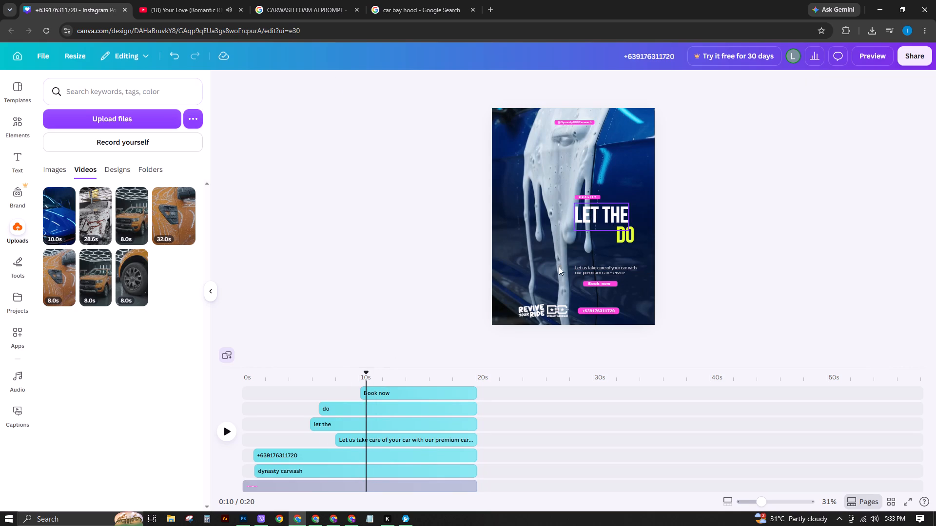
Extend the white "let the" headline text with "foam" on a second line.
left_click(594, 213)
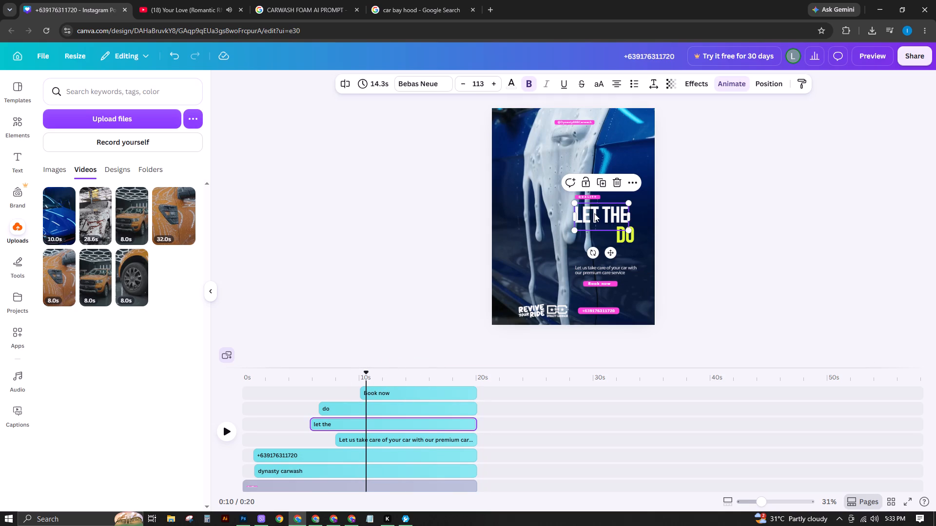
double_click(595, 214)
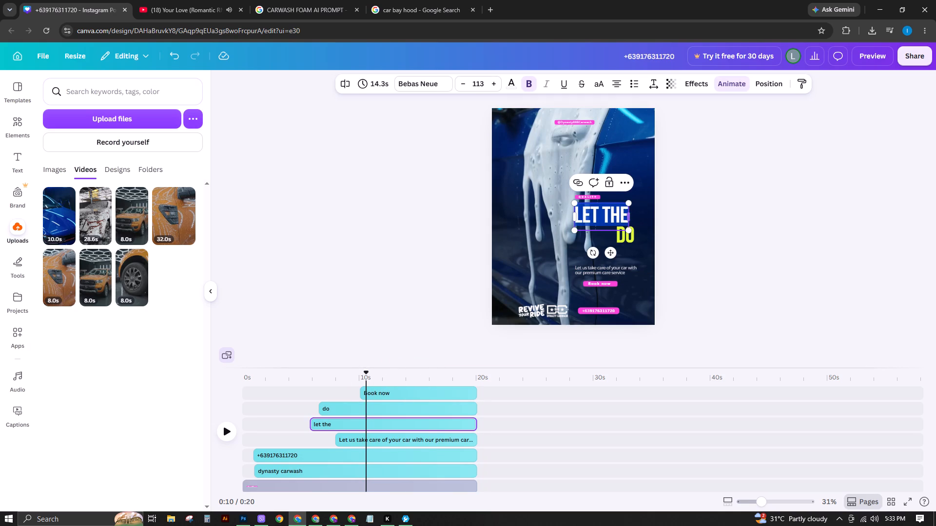
left_click(623, 213)
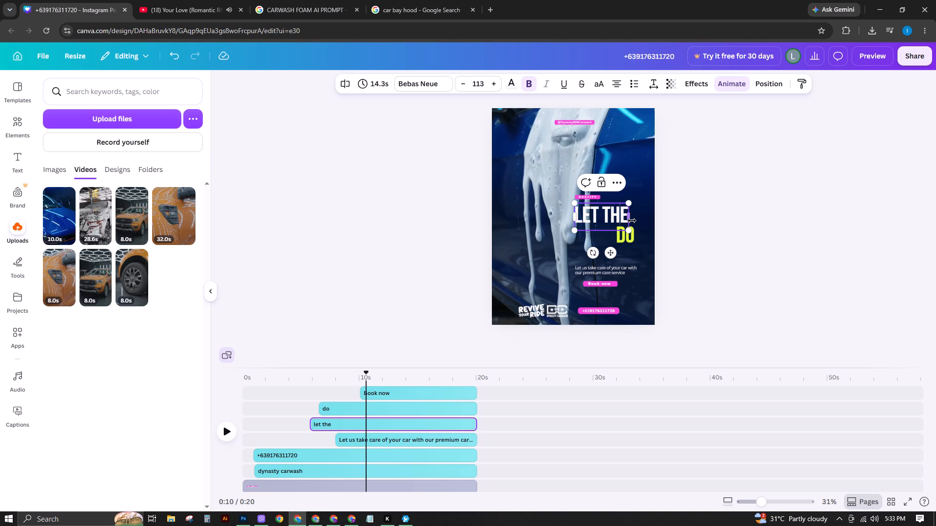
key("Right")
type("foam")
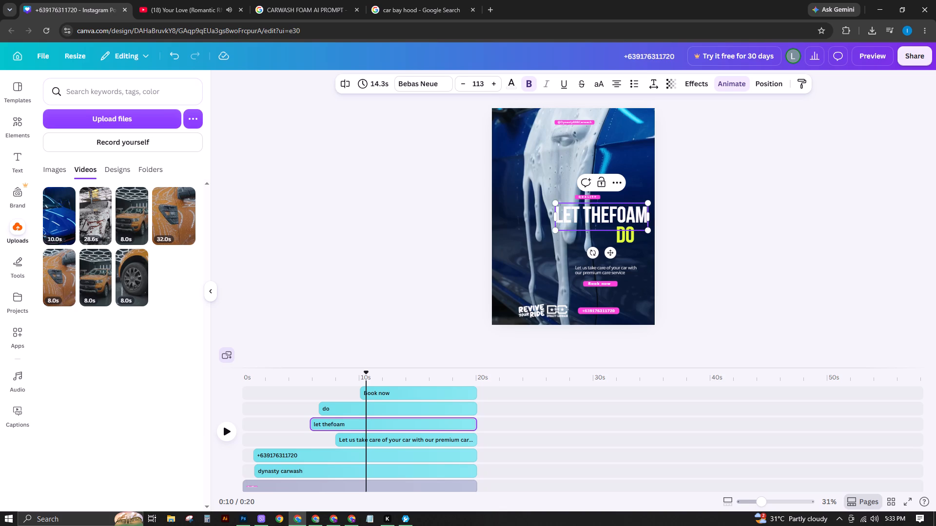
left_click(611, 210)
key("space")
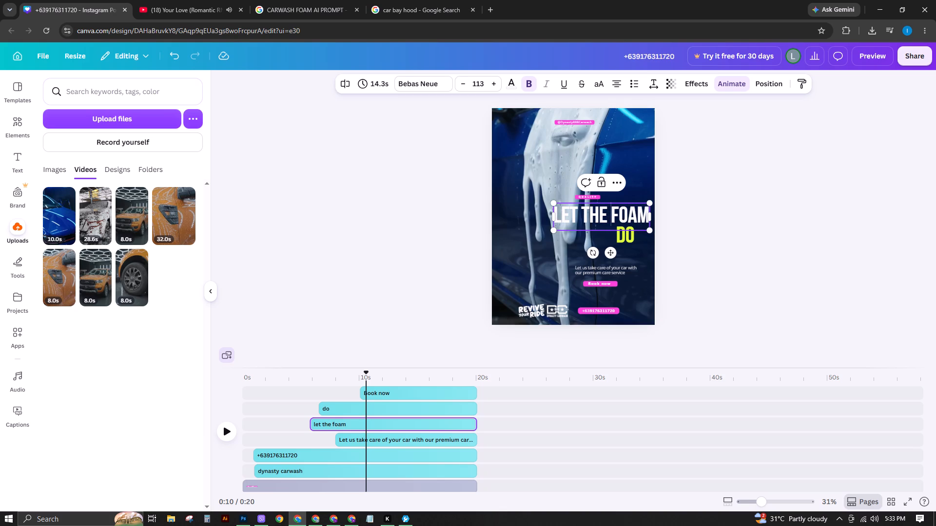
key("BackSpace")
key("Return")
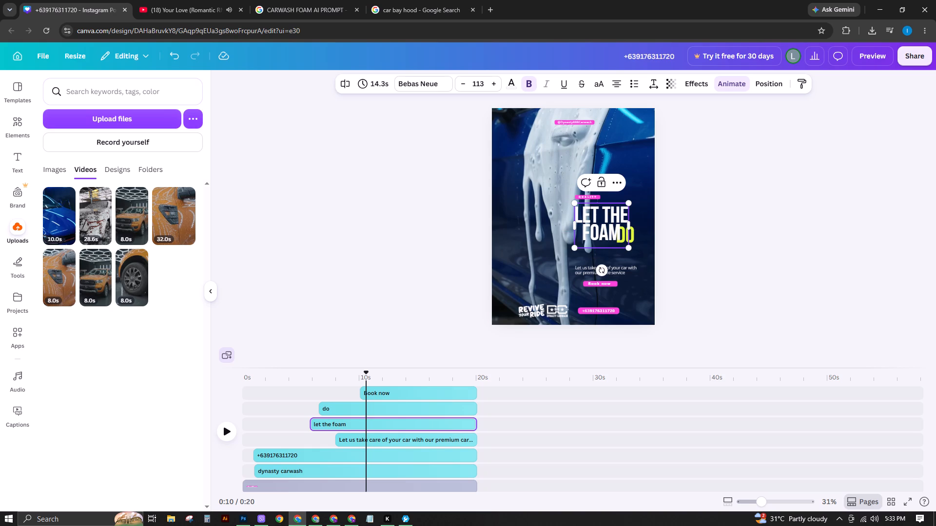
Left-align the white "let the foam" text and slightly increase its line spacing.
left_click(618, 86)
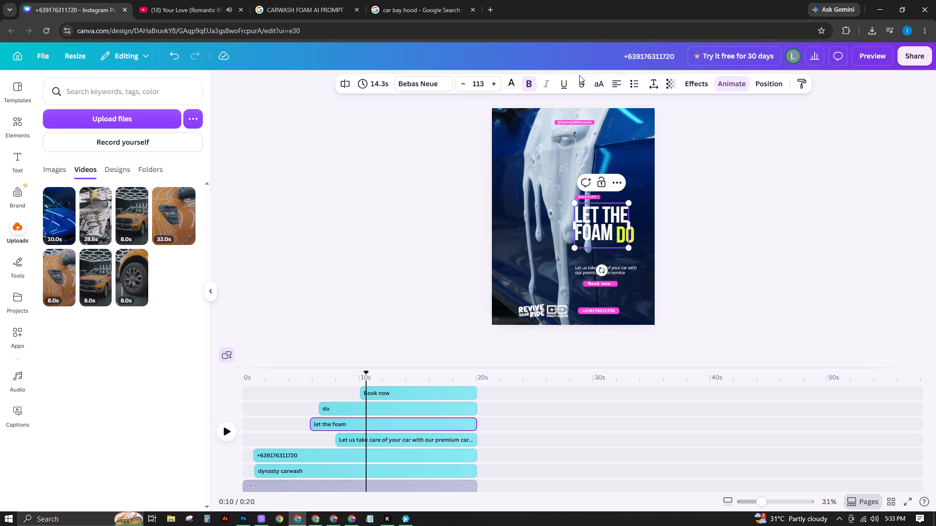
left_click(652, 82)
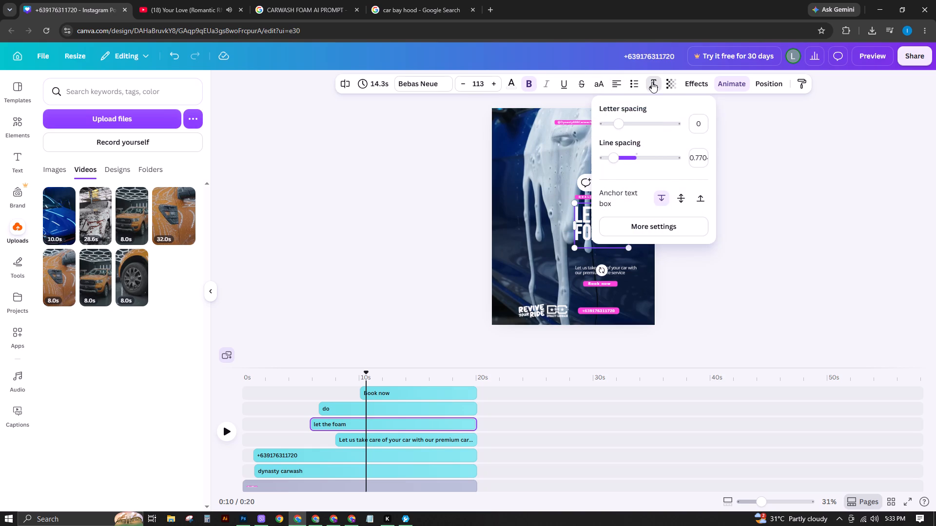
left_click_drag(619, 156, 625, 157)
left_click(760, 211)
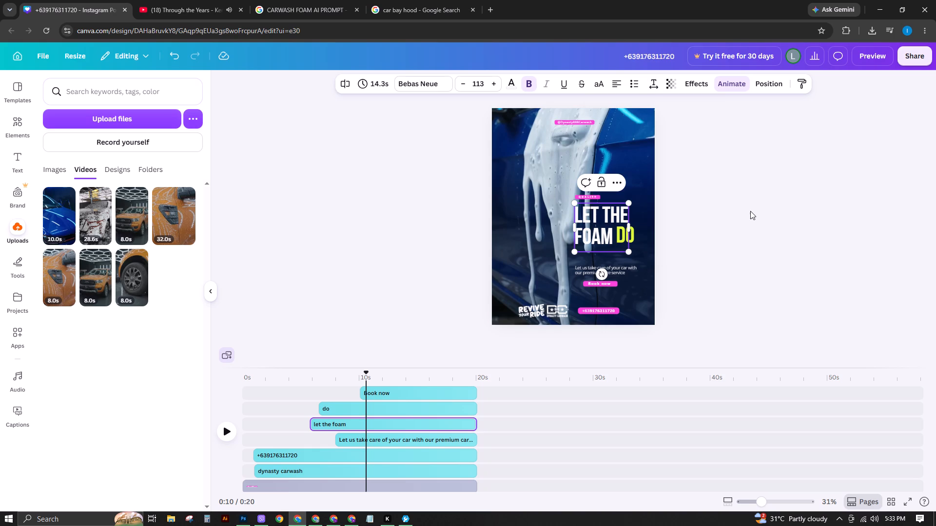
left_click(750, 211)
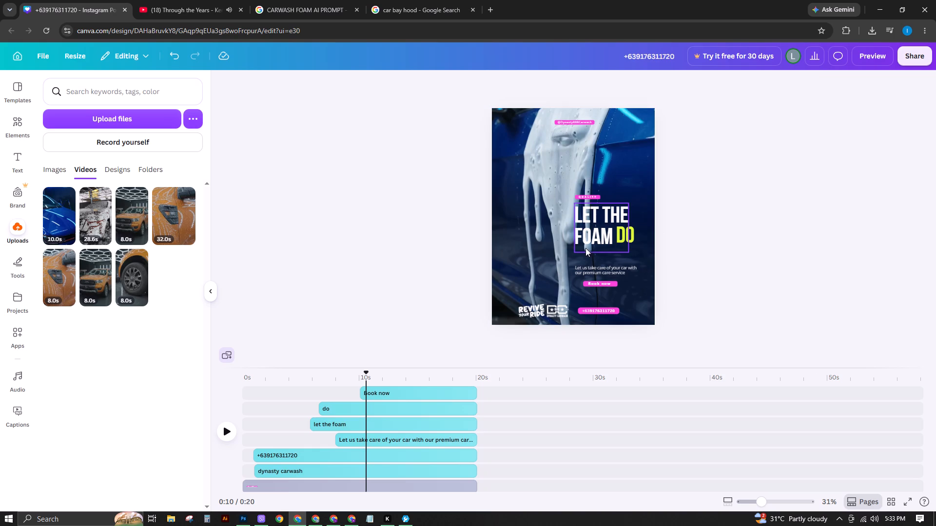
left_click(580, 242)
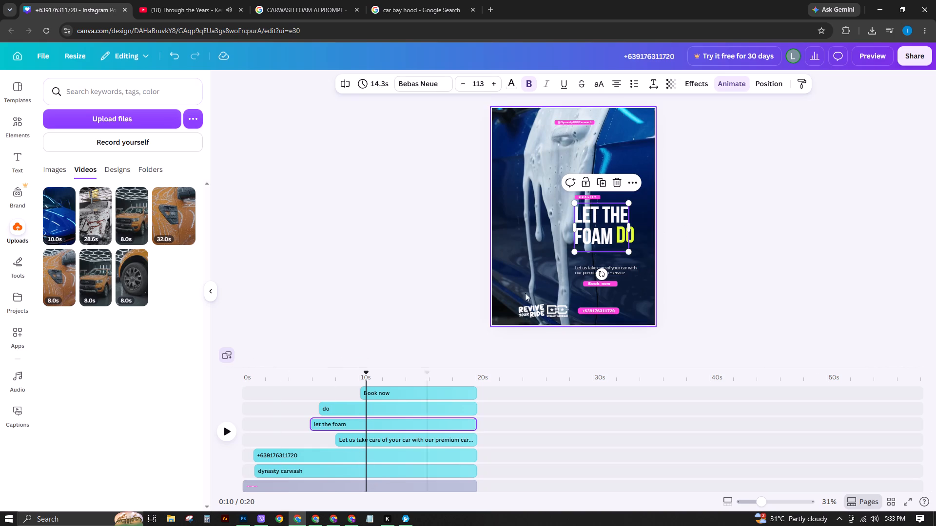
left_click(710, 239)
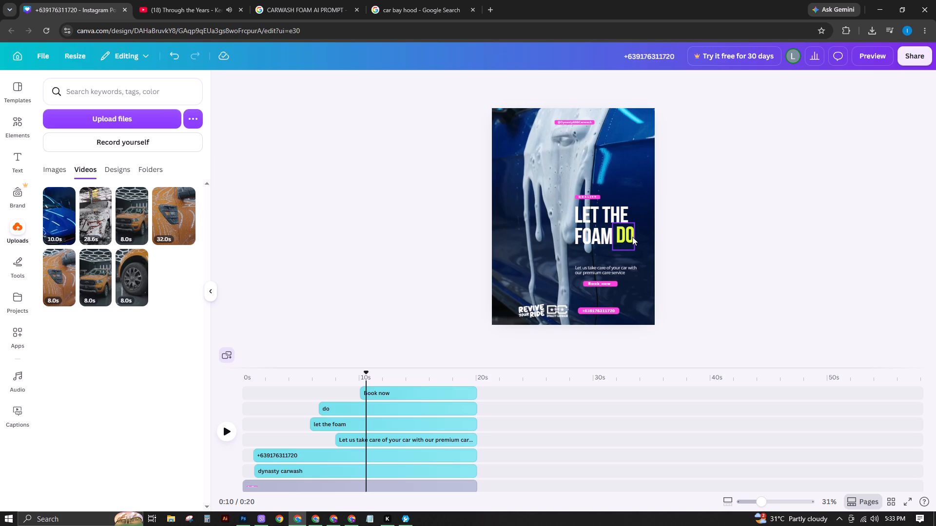
Nudge the yellow "do" into place beside "foam" on the second headline line, leaving a small gap.
left_click(632, 237)
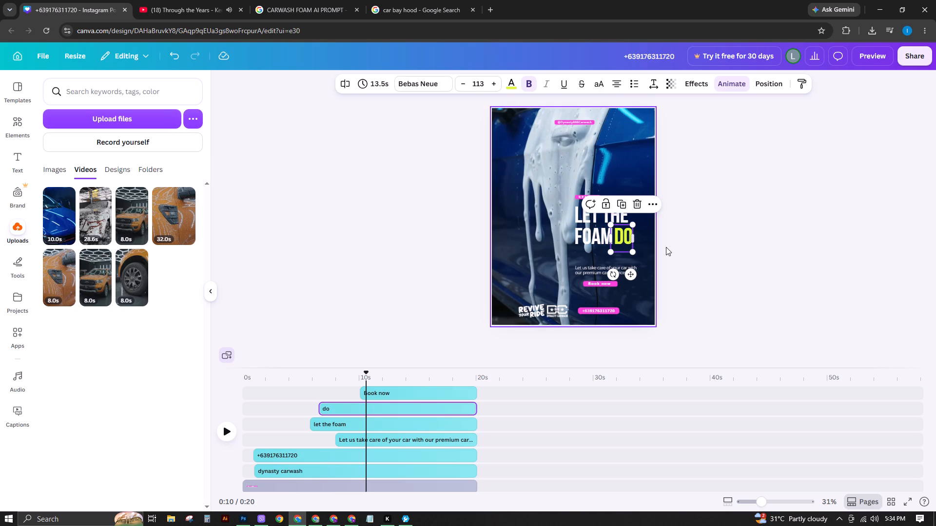
key("Right")
key("Right")
key("Right")
key("Right")
key("Right")
key("Right")
key("Right")
key("Right")
key("Right")
key("Right")
key("Right")
key("Right")
key("Right")
key("Right")
key("Right")
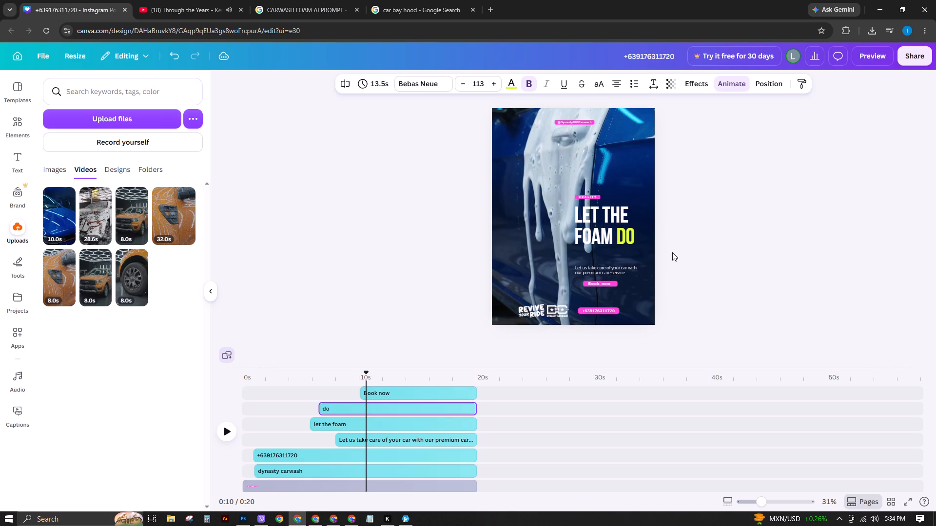
key("Right")
key("Right")
key("Right")
key("Right")
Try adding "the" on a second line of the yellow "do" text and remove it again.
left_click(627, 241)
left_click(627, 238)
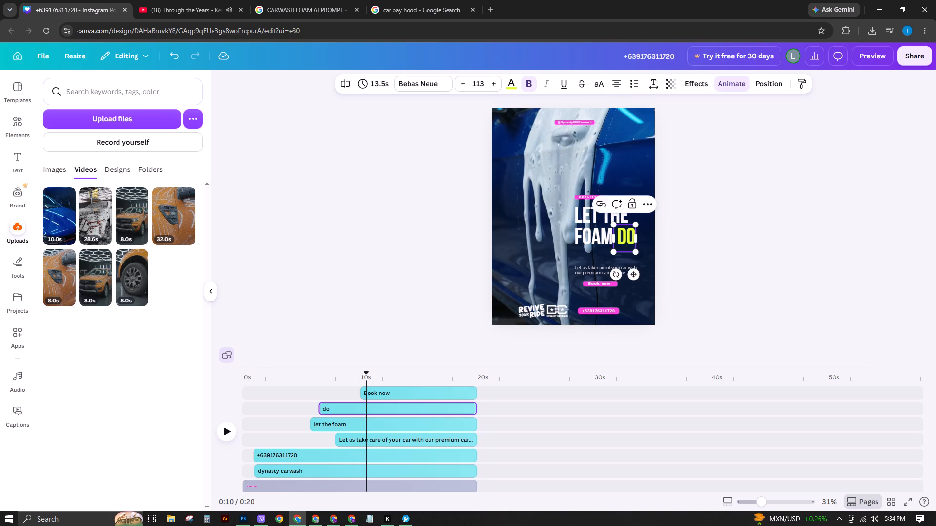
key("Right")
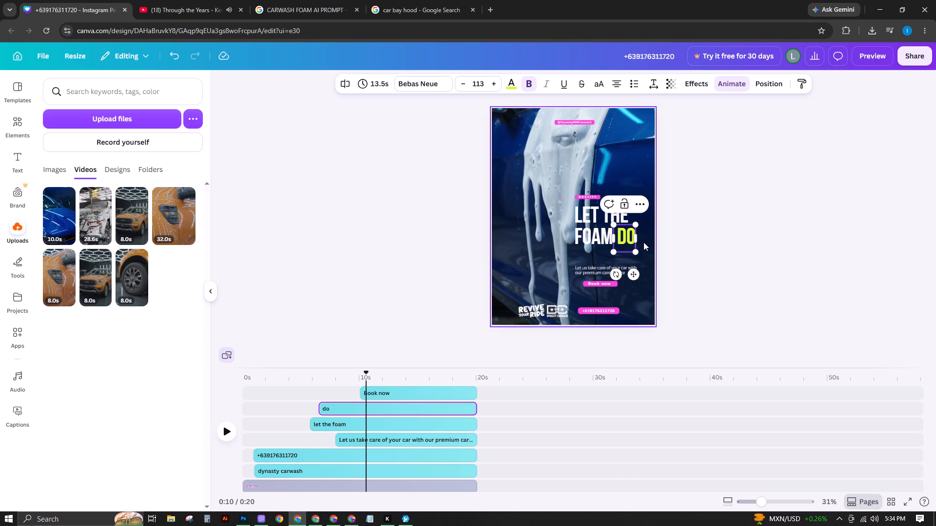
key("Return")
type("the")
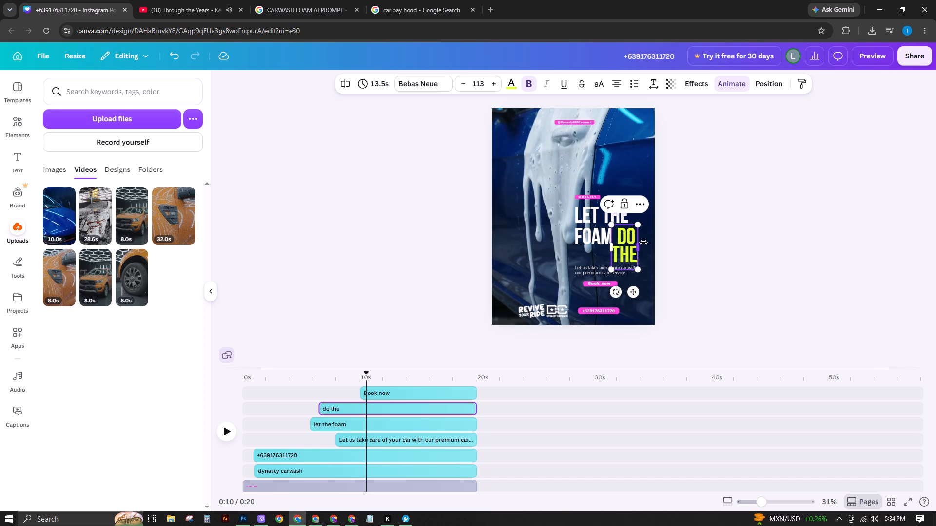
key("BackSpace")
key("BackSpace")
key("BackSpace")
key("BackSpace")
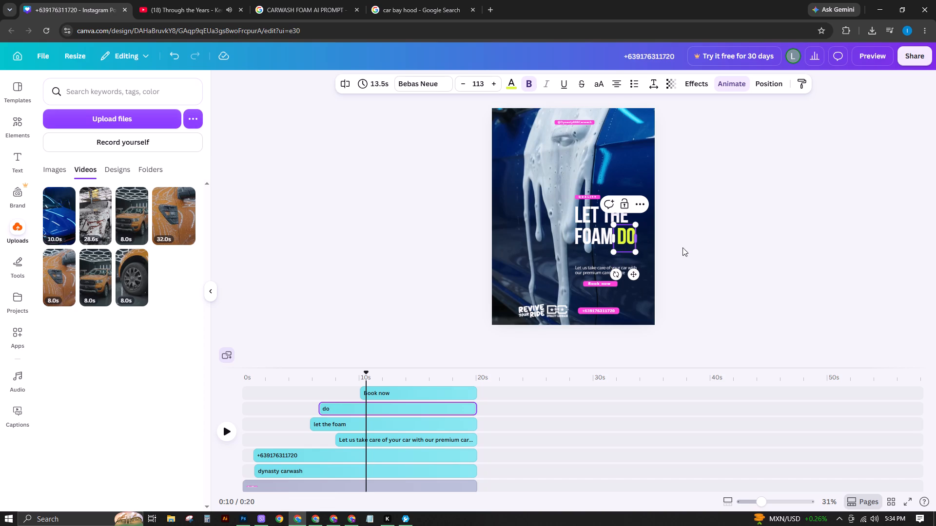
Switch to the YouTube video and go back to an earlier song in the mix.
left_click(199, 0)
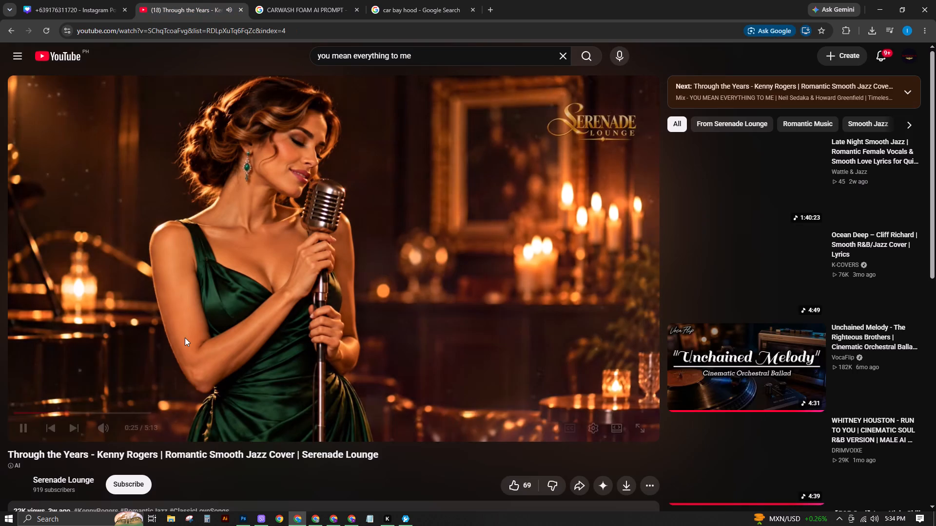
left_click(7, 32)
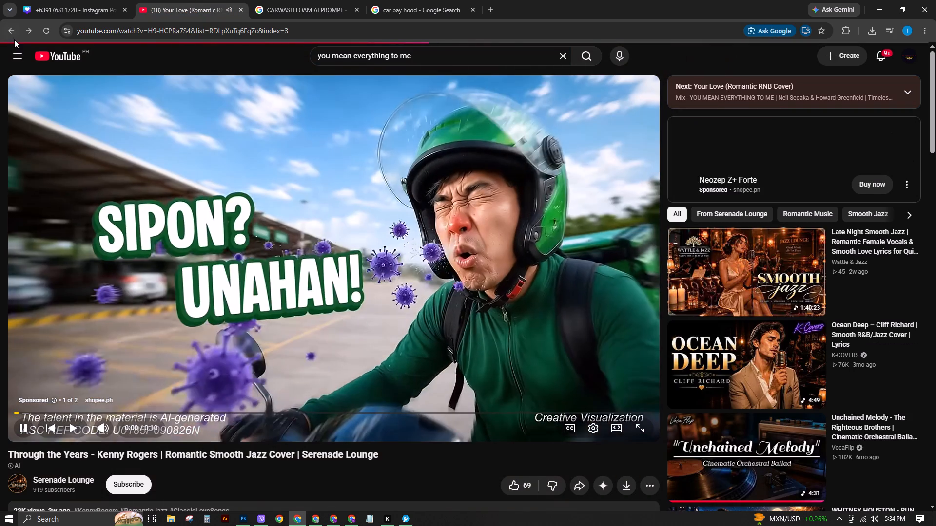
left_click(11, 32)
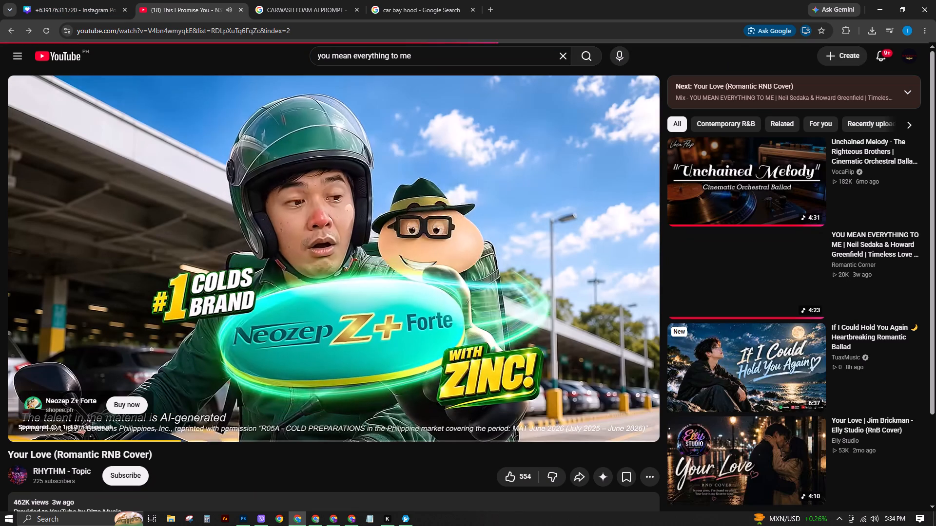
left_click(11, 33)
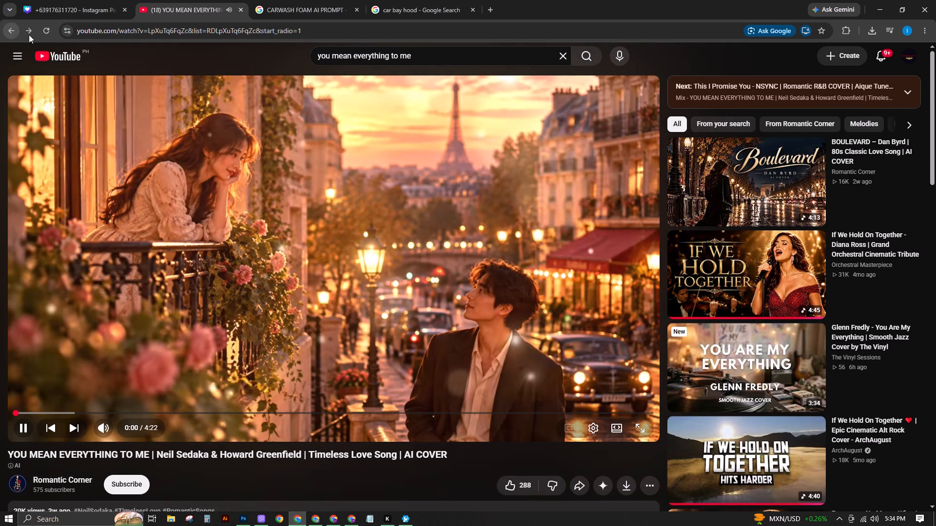
Go forward to the song "This I Promise You" in the YouTube mix and set the video to loop.
left_click(29, 35)
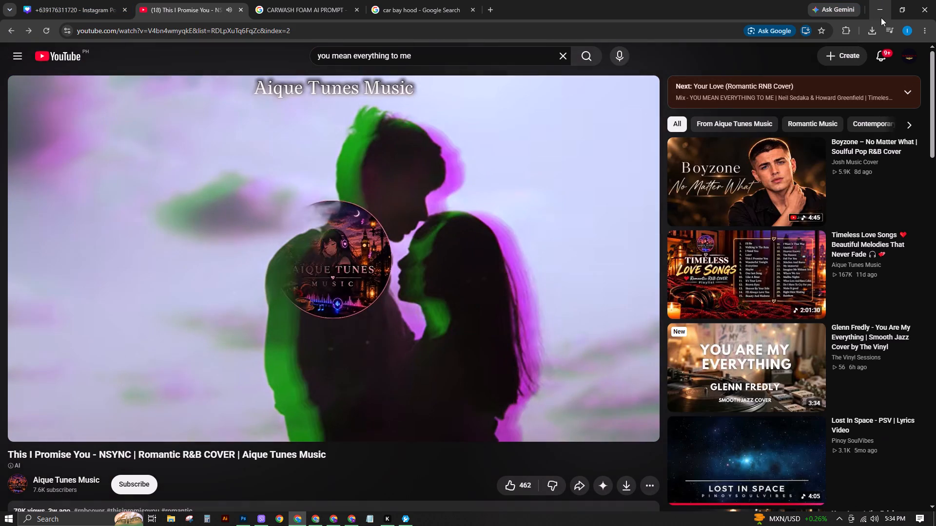
right_click(529, 163)
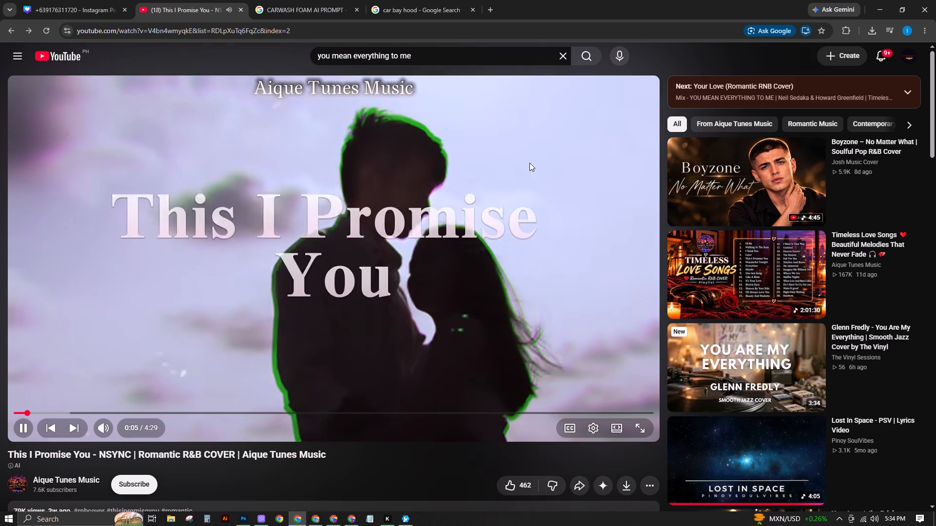
left_click(562, 173)
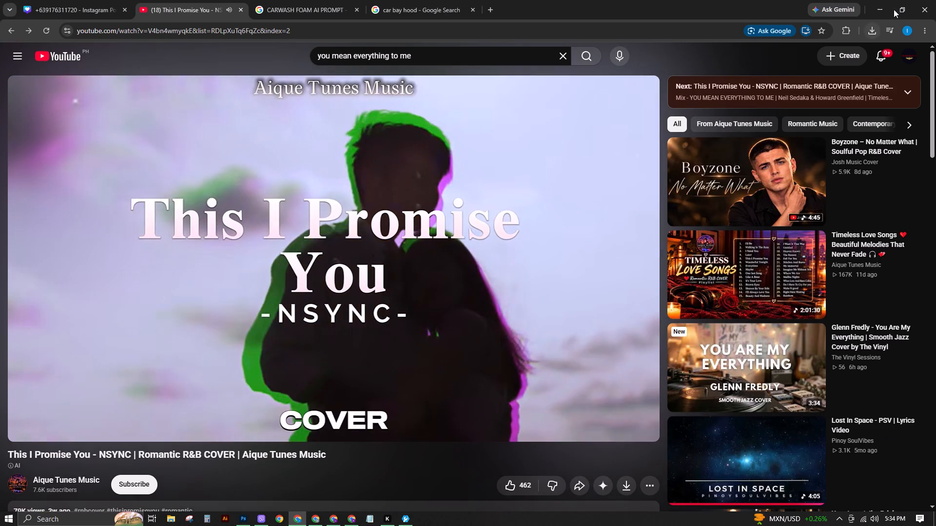
Return to the Canva design and move the yellow "do" below "foam", flush with the headline's left edge.
left_click(65, 0)
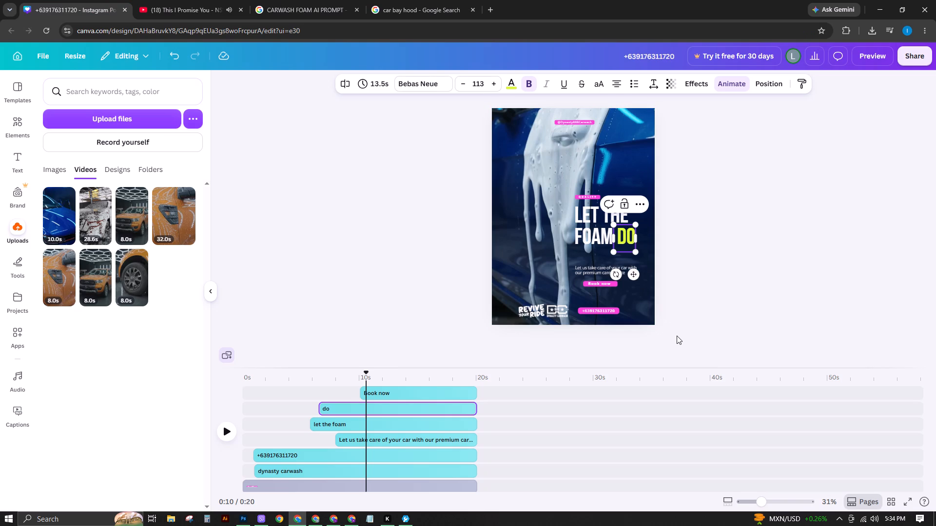
left_click(584, 241)
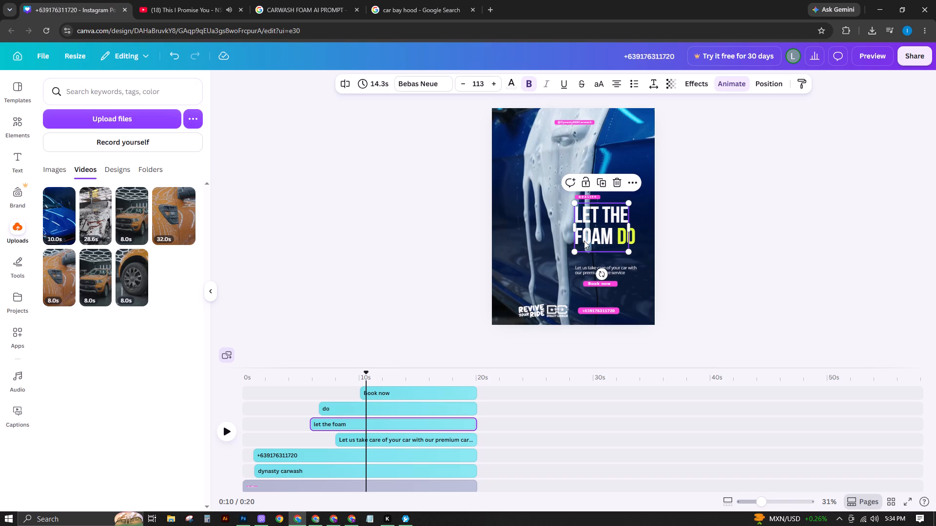
left_click(700, 240)
left_click(608, 237)
left_click(676, 235)
left_click_drag(632, 234, 600, 255)
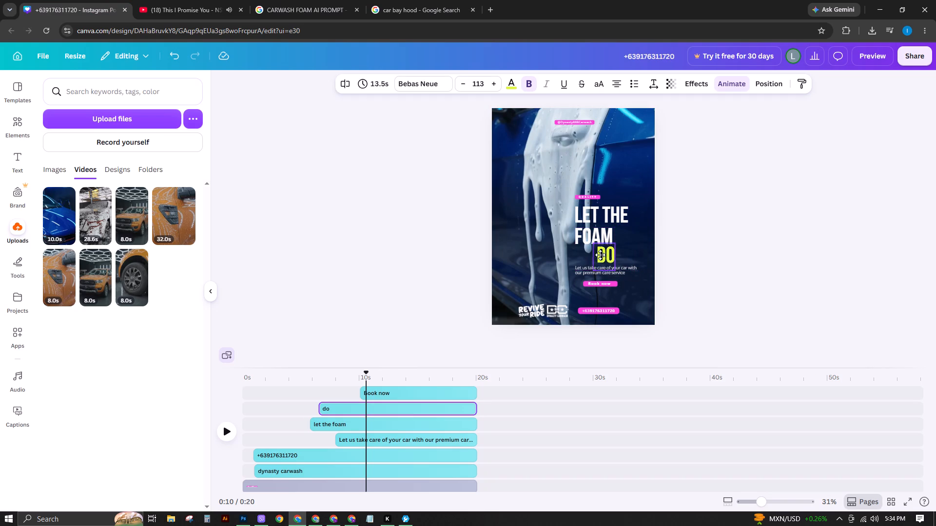
left_click_drag(600, 255, 588, 254)
Add the word "do" after "foam" in the white "let the foam" headline text.
left_click(604, 239)
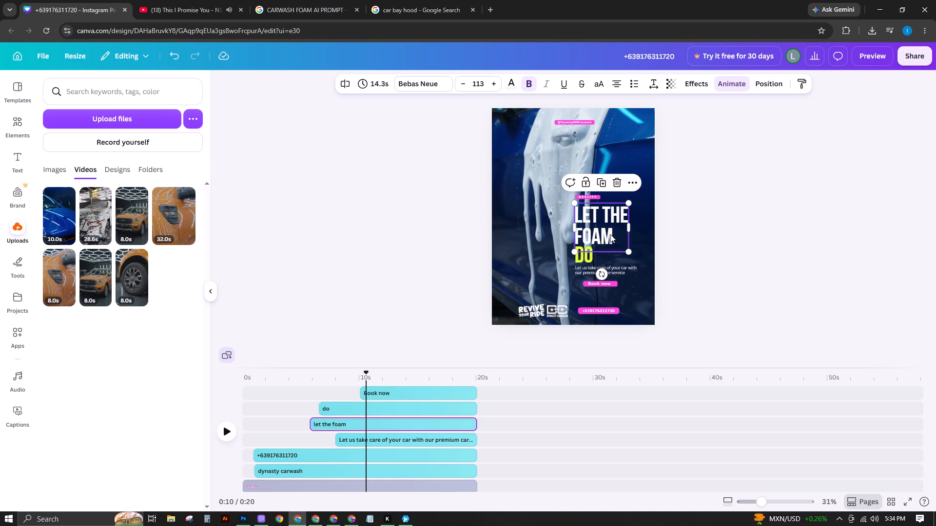
double_click(610, 234)
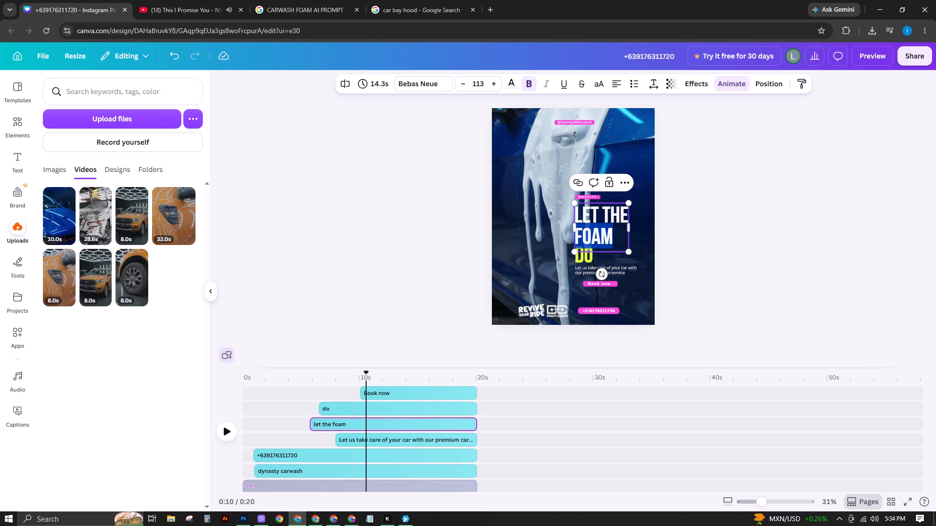
left_click(603, 232)
left_click(618, 235)
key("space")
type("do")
Recolour only the added "do" in the white headline to the design's yellow.
left_click_drag(618, 235, 631, 238)
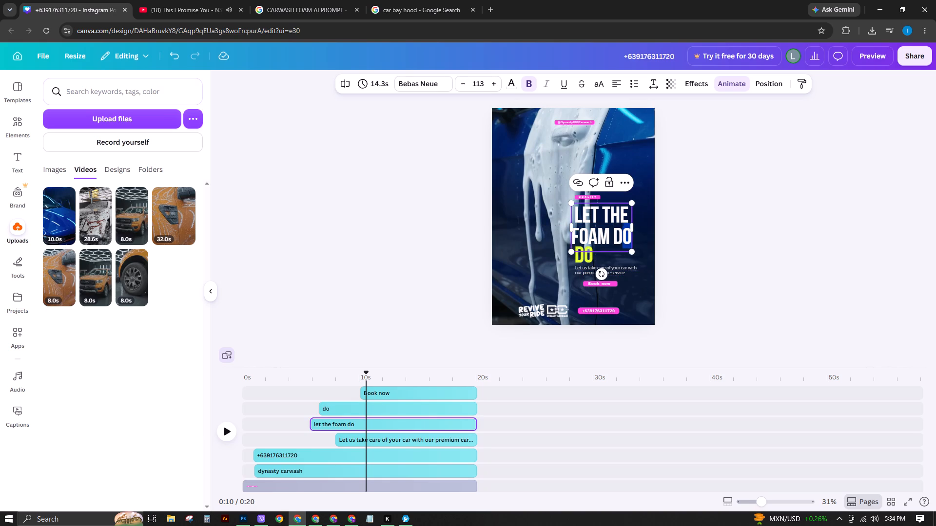
left_click_drag(617, 232, 630, 235)
Color the word "do" inside the white "let the foam do" headline in the design's yellow-green.
left_click(513, 83)
left_click(97, 157)
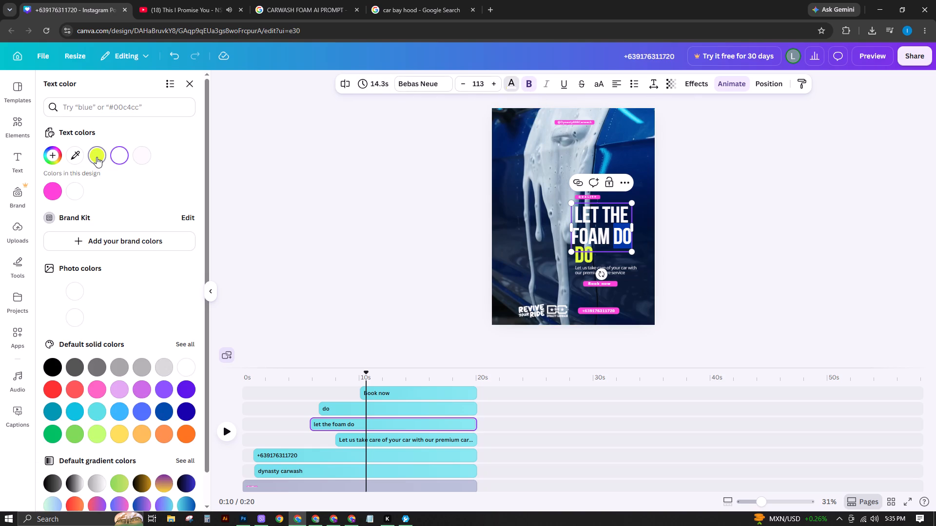
left_click(719, 249)
Delete the separate yellow "do" text below the headline.
left_click(605, 237)
left_click(591, 257)
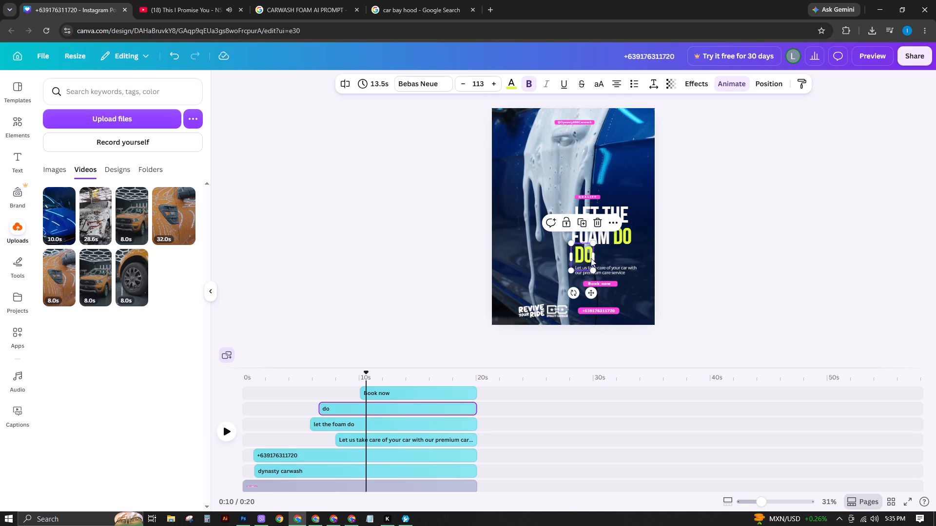
key("BackSpace")
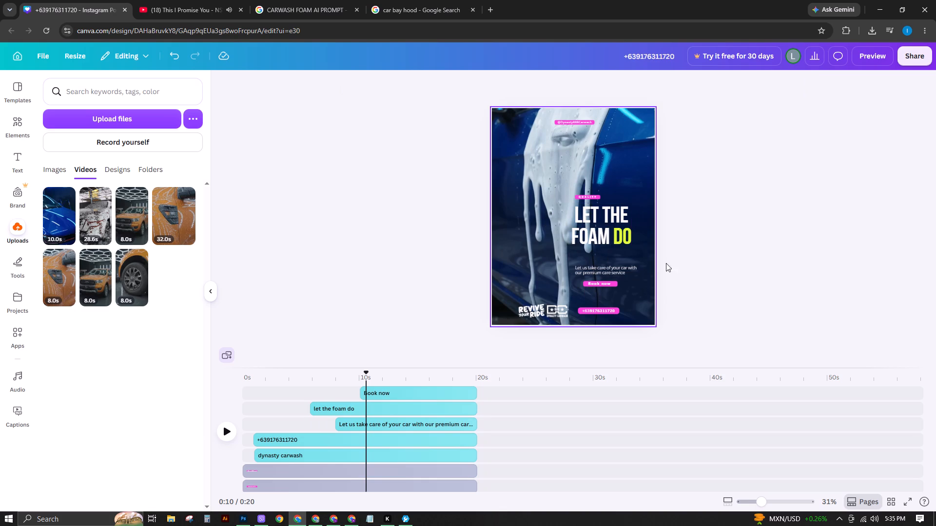
Extend the "let the foam do" headline with "the magic" on a third line in the same yellow-green.
left_click(622, 234)
left_click(629, 238)
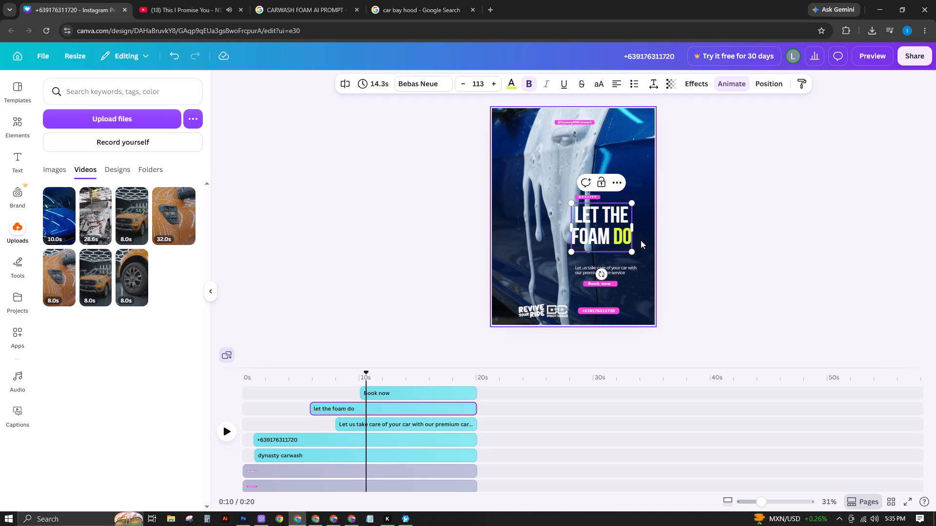
left_click(609, 237)
key("Right")
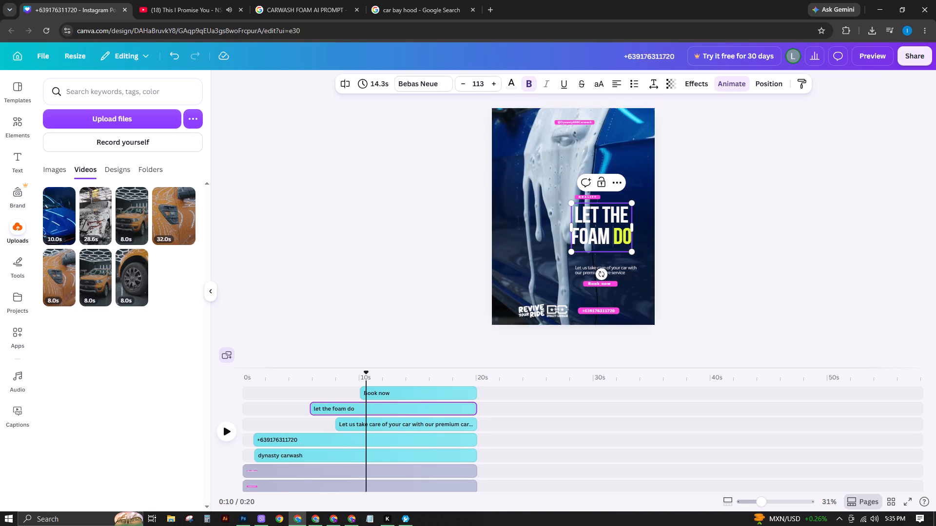
key("Right")
key("Right")
key("Return")
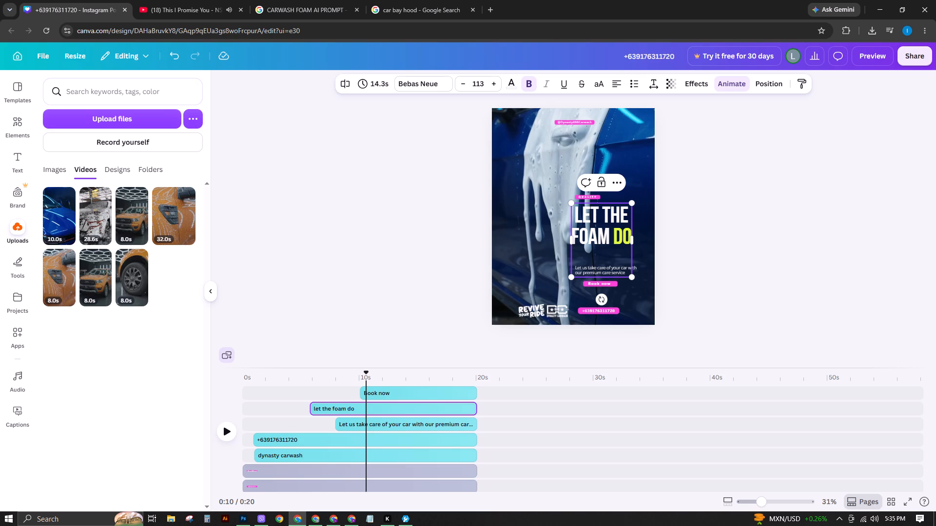
type("the magic")
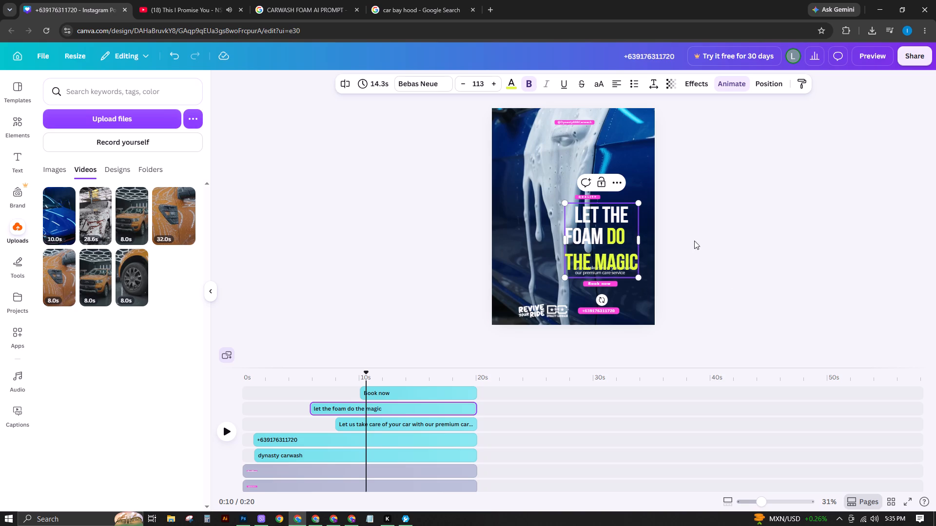
left_click(697, 240)
Move the combined headline slightly up and toward the page's outer edge, and set its alignment to justified.
left_click(600, 237)
left_click_drag(597, 233, 603, 221)
left_click(617, 87)
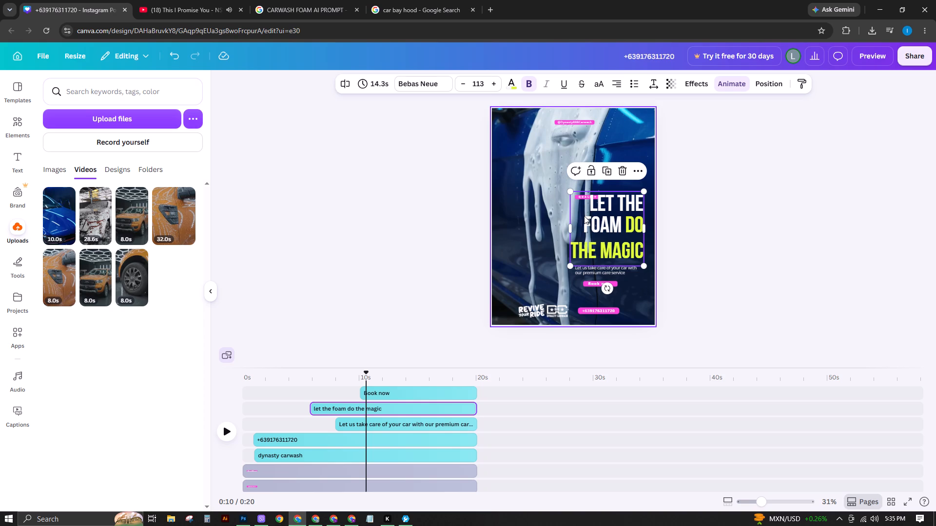
left_click(618, 81)
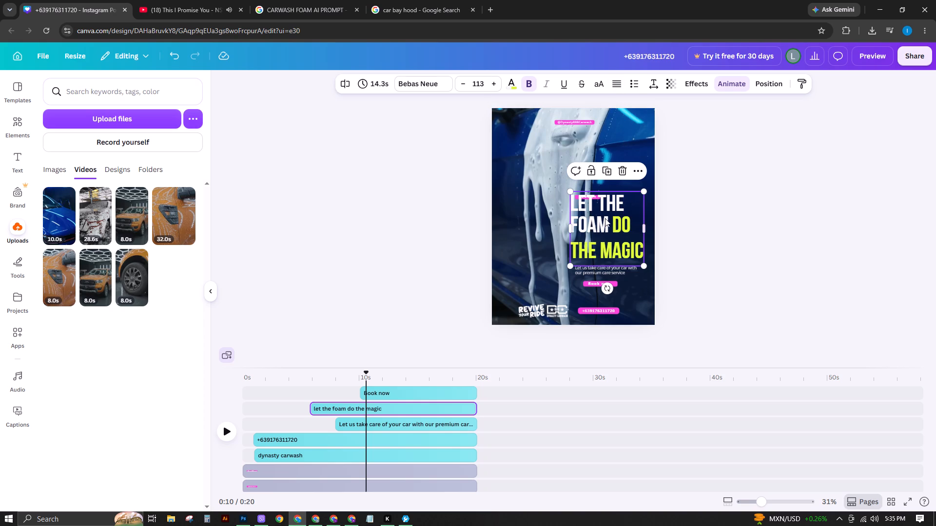
Tighten the headline's line spacing to 0.97 and shift it to line up just under the QUALITY label.
left_click(658, 87)
left_click_drag(641, 157, 621, 151)
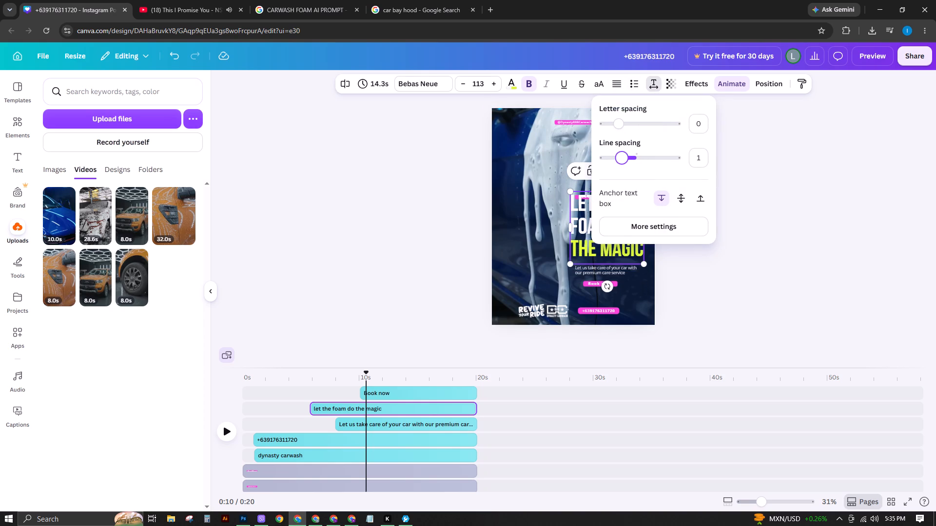
left_click_drag(621, 151, 621, 150)
left_click(807, 182)
left_click_drag(614, 231, 618, 233)
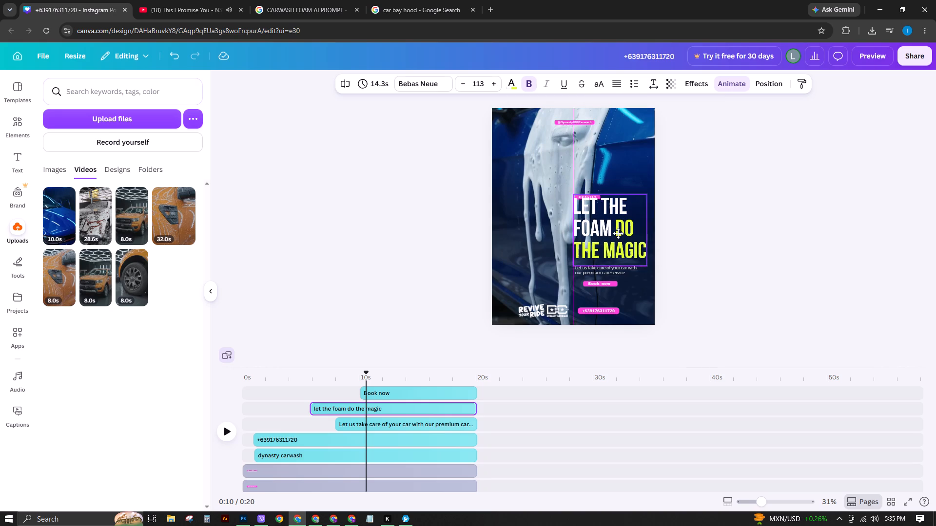
left_click_drag(618, 233, 618, 236)
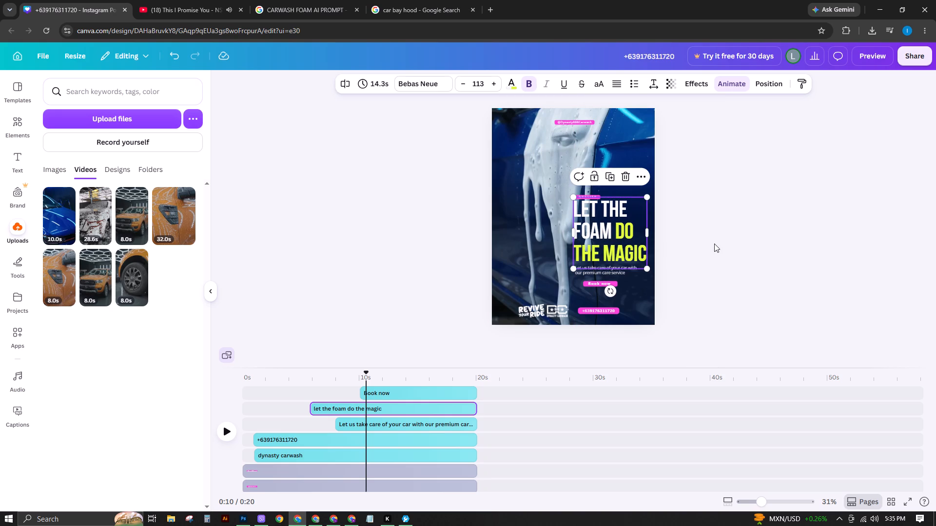
Tighten the headline's line spacing further to about 0.9.
left_click(649, 82)
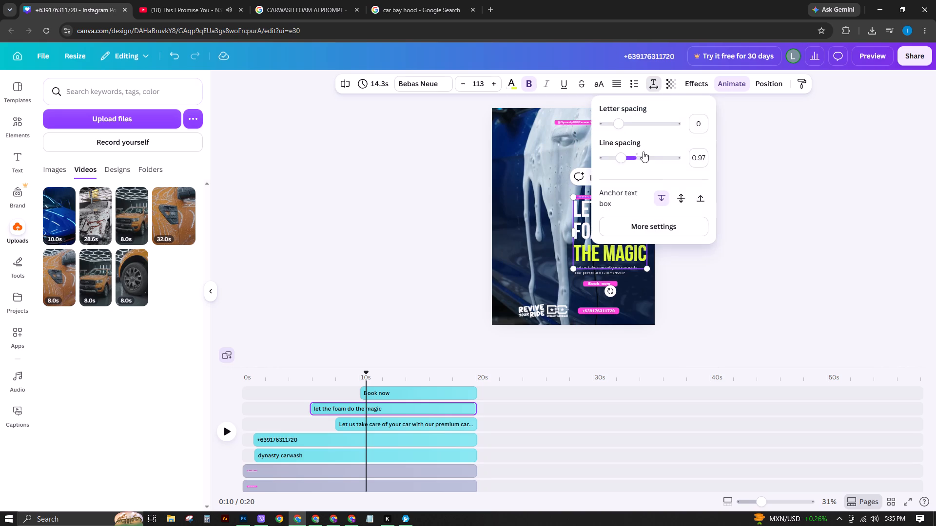
left_click_drag(625, 155, 619, 153)
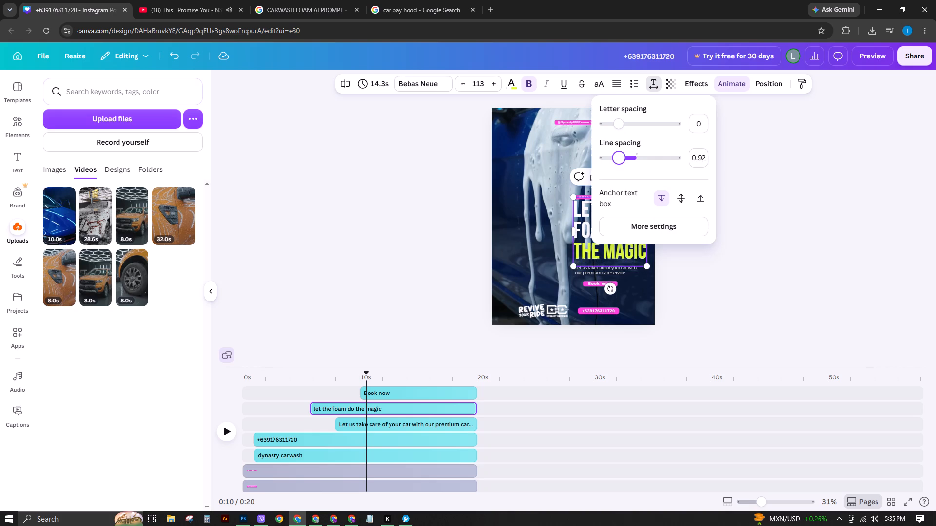
left_click_drag(619, 153, 618, 152)
left_click_drag(618, 152, 618, 152)
left_click(749, 212)
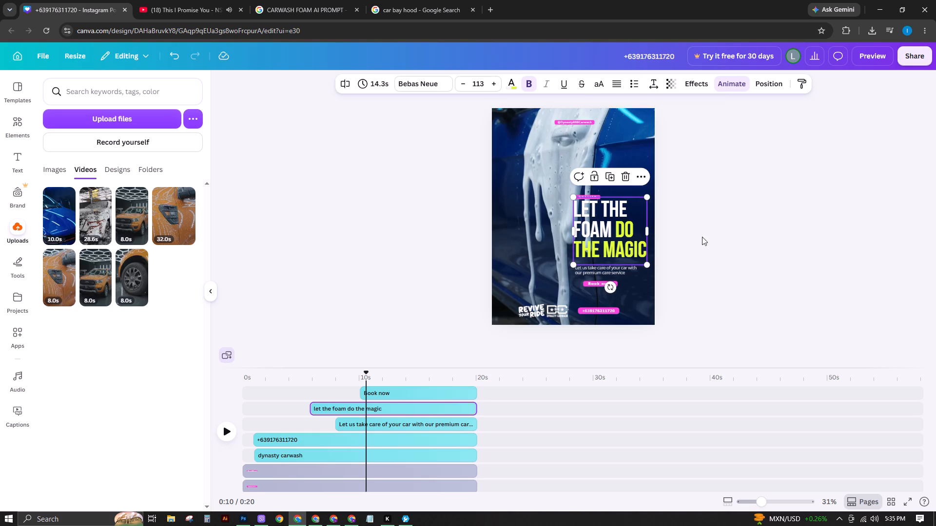
left_click(705, 238)
Move the "Let us take care of your car" caption up beneath the headline, nudging it to match the headline's left edge.
left_click(612, 268)
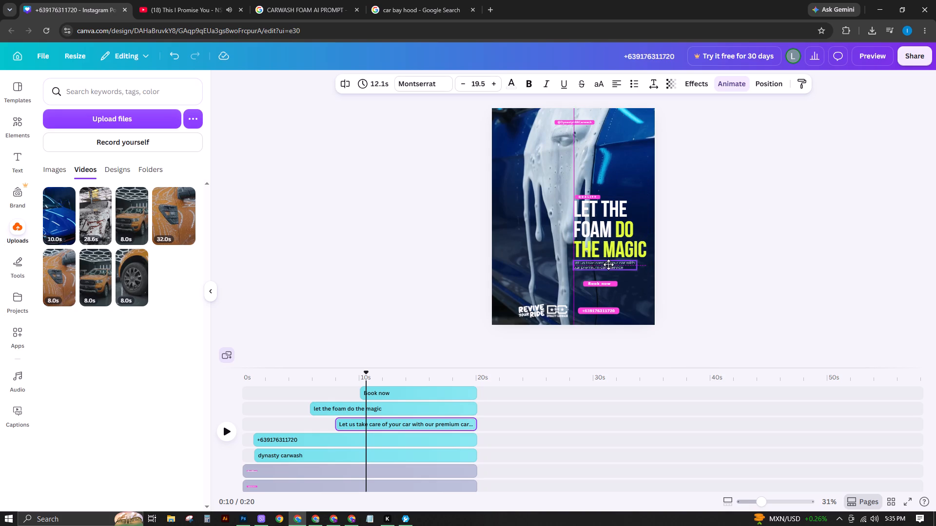
left_click(729, 279)
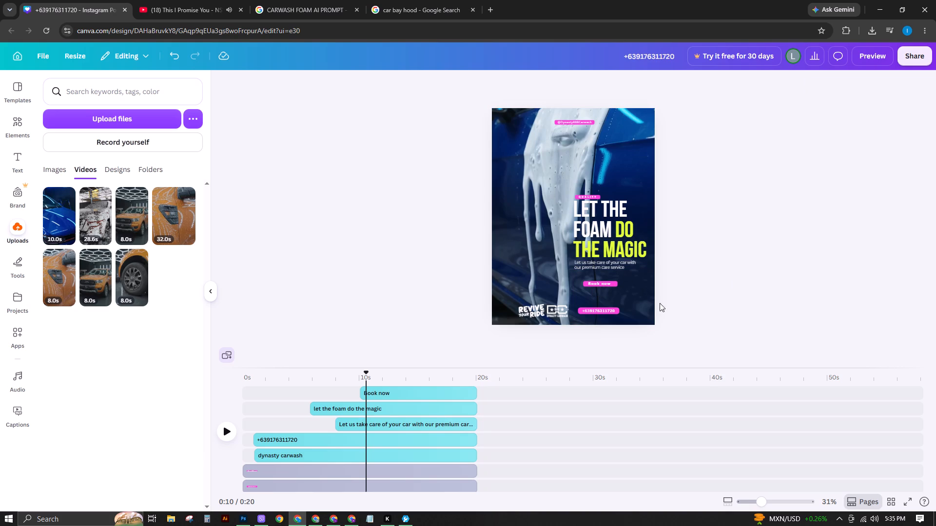
left_click_drag(761, 501, 777, 501)
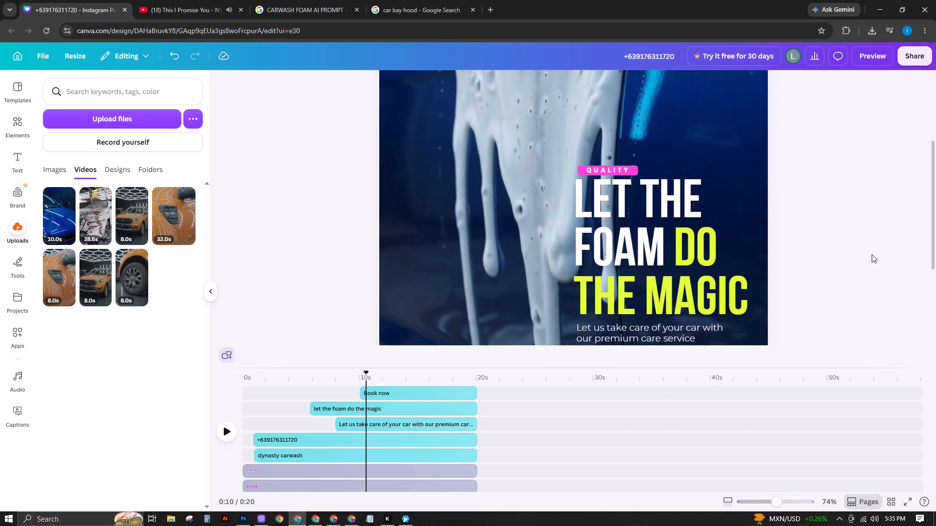
scroll(872, 254, "down", 1)
left_click(632, 200)
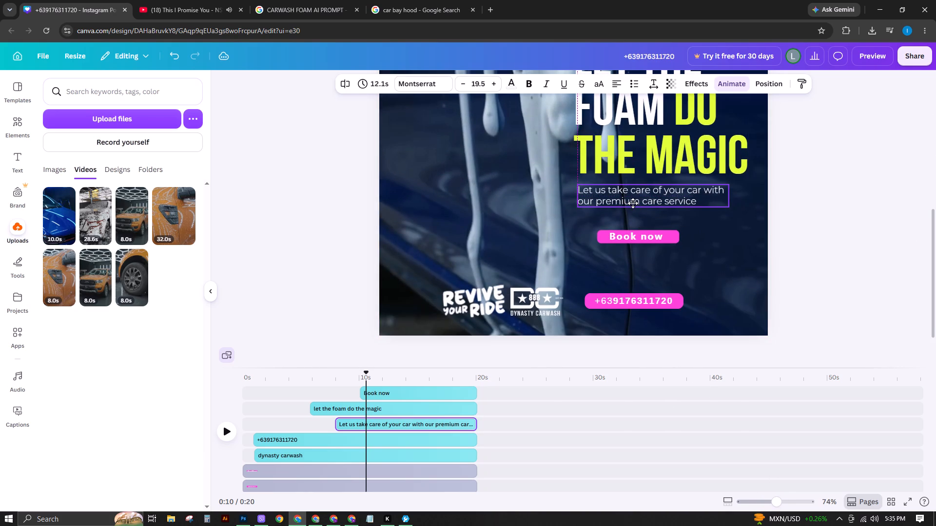
key("Up")
key("Up")
key("Up")
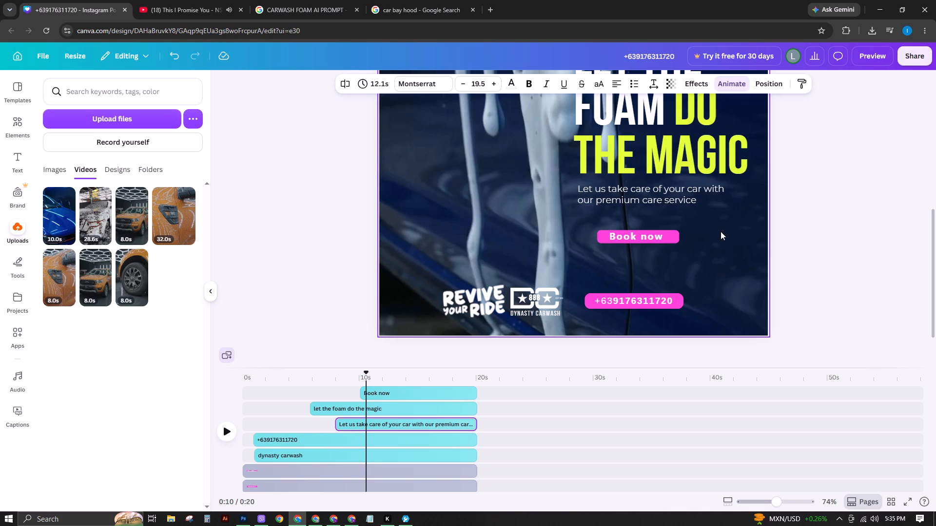
key("Up")
key("Left")
key("Up")
key("Left")
key("Up")
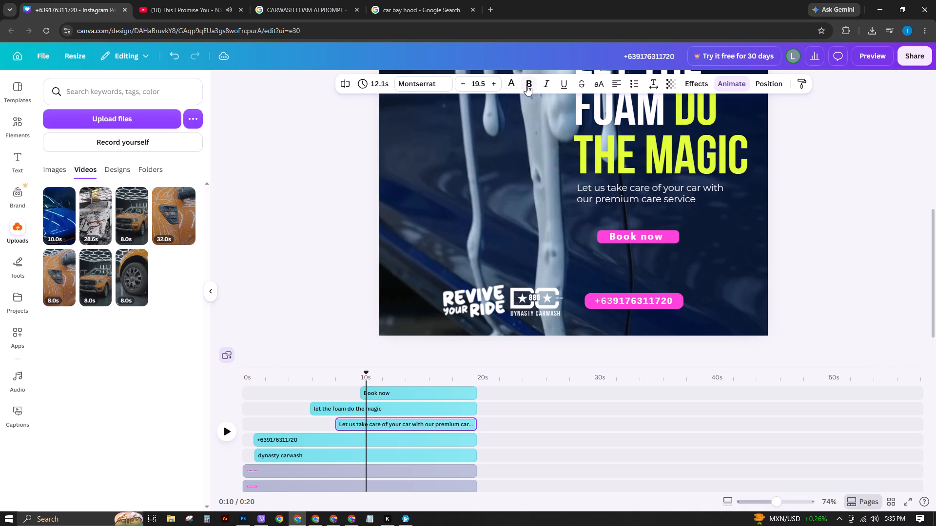
Make the caption's lettering slightly heavier, without full bold, and enlarge it to a font size of about 20.6.
left_click(527, 85)
left_click(528, 85)
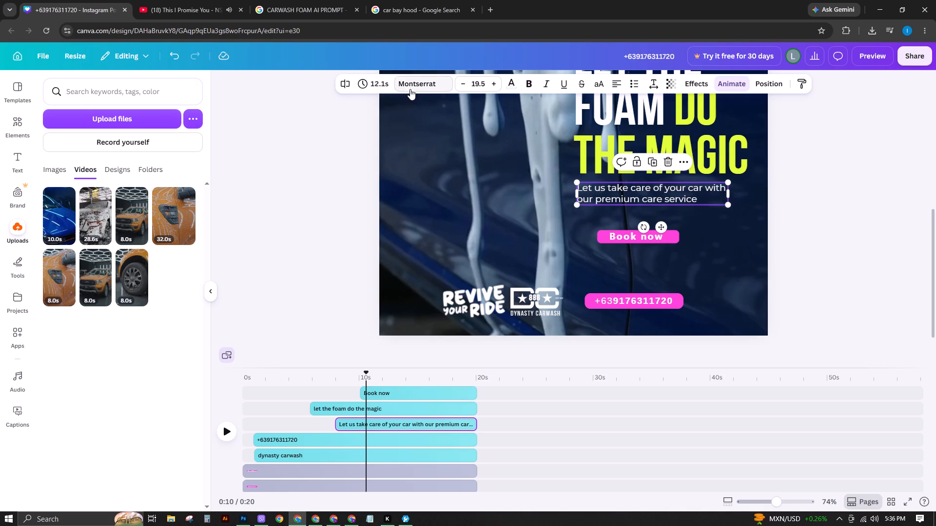
left_click_drag(729, 205, 737, 210)
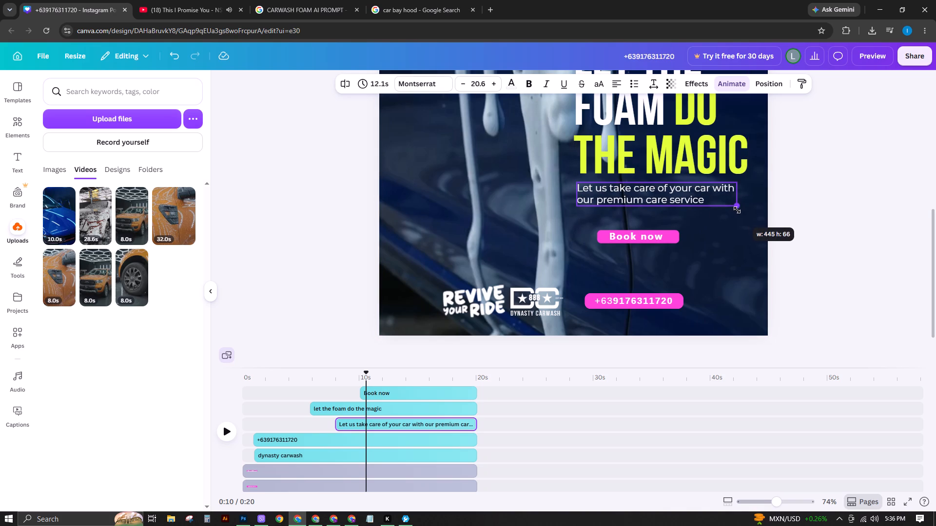
left_click_drag(737, 210, 738, 210)
left_click(854, 249)
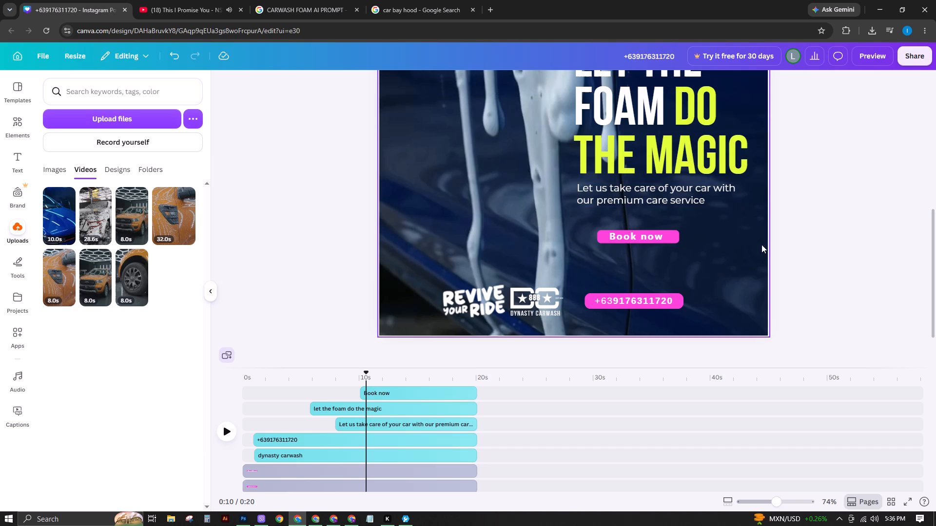
scroll(784, 254, "up", 1)
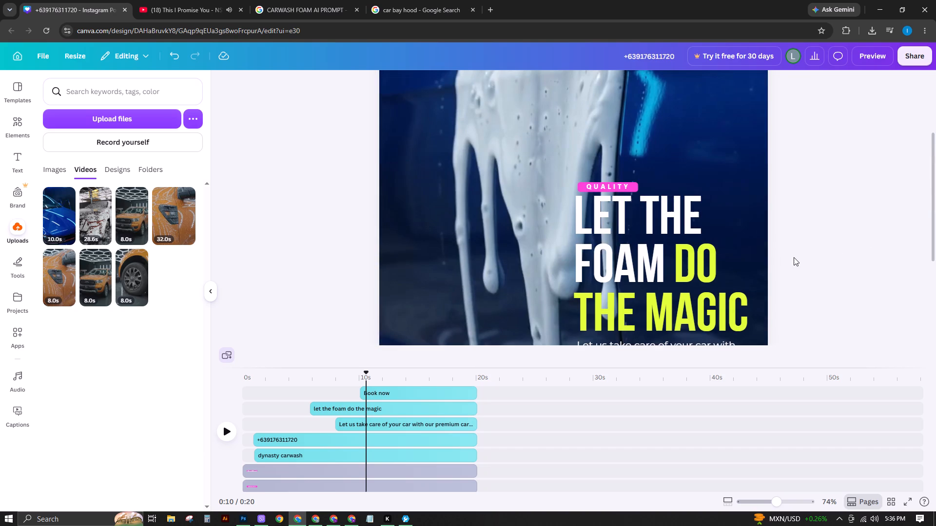
Move the QUALITY label up to leave a gap above the headline, align it with the headline's left edge and enlarge it very slightly.
left_click(576, 189)
left_click(593, 187)
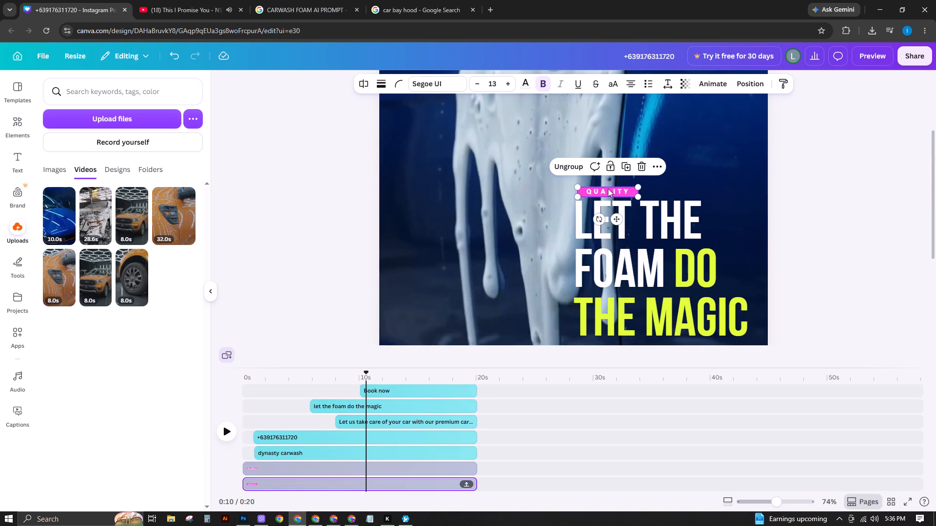
left_click(608, 190)
left_click(597, 185)
double_click(594, 187)
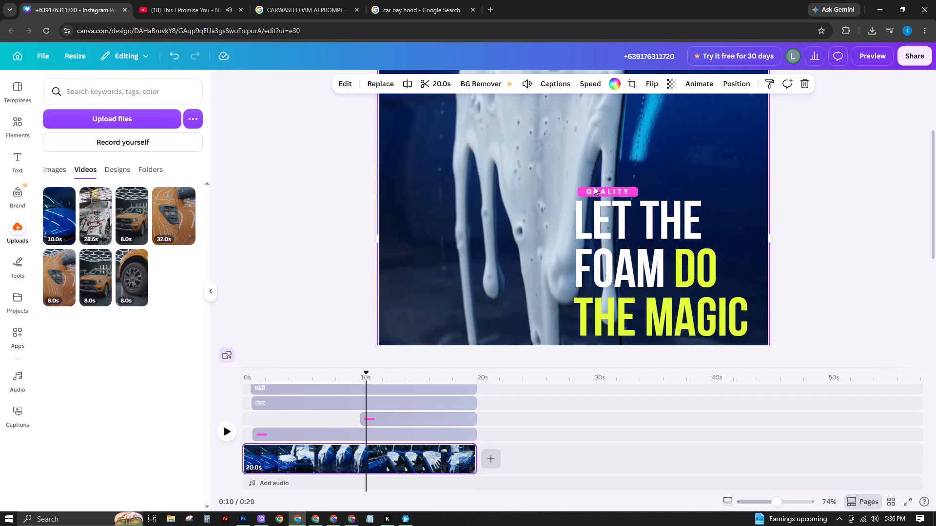
left_click_drag(617, 217, 616, 203)
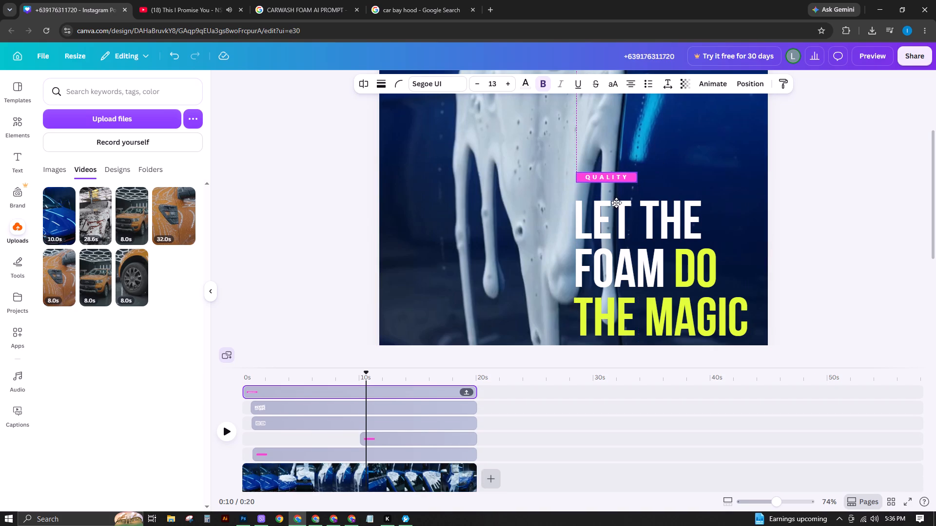
left_click_drag(616, 203, 615, 202)
left_click(637, 170)
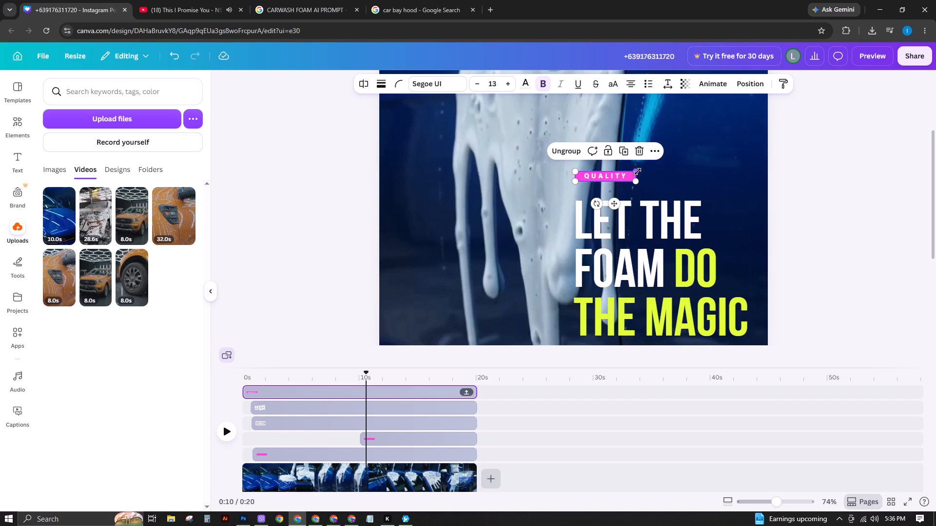
left_click(845, 208)
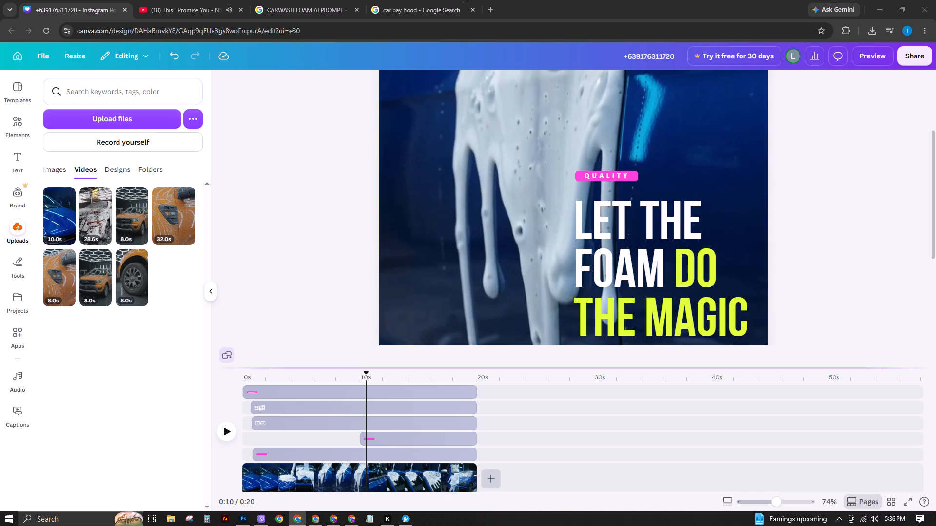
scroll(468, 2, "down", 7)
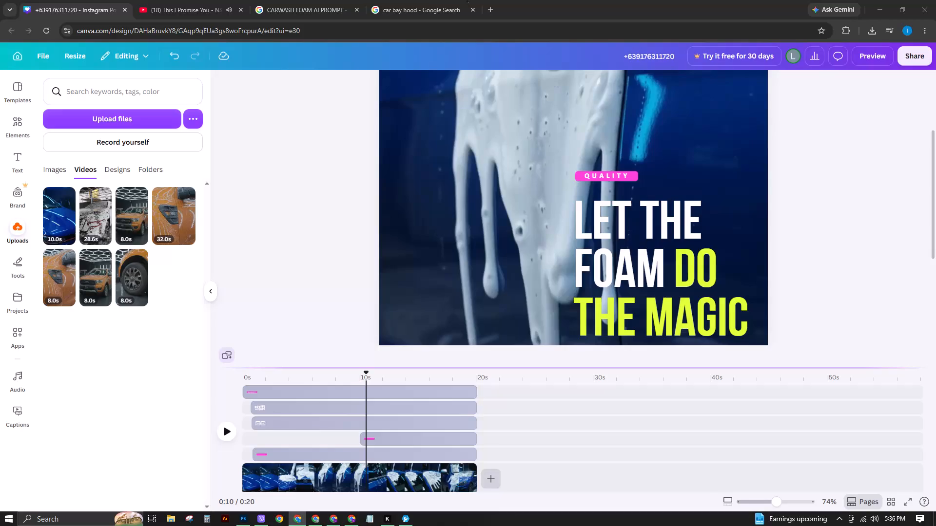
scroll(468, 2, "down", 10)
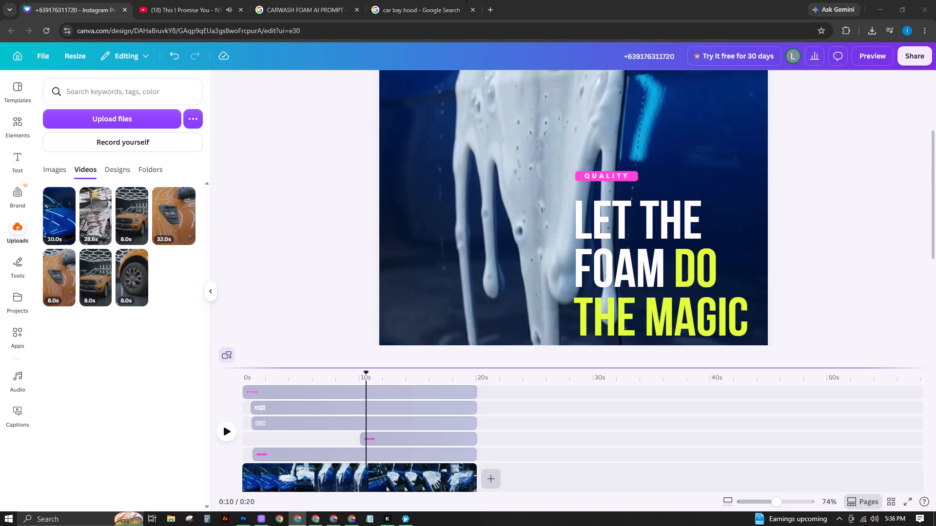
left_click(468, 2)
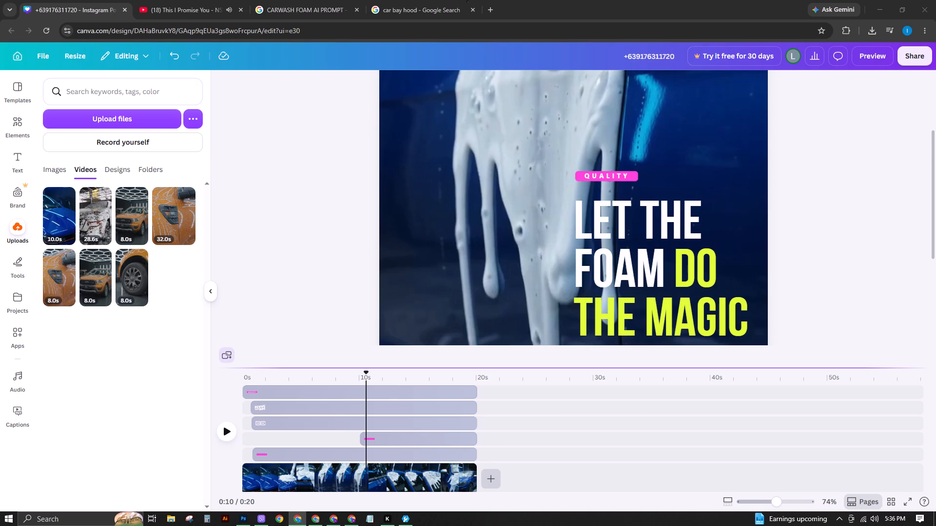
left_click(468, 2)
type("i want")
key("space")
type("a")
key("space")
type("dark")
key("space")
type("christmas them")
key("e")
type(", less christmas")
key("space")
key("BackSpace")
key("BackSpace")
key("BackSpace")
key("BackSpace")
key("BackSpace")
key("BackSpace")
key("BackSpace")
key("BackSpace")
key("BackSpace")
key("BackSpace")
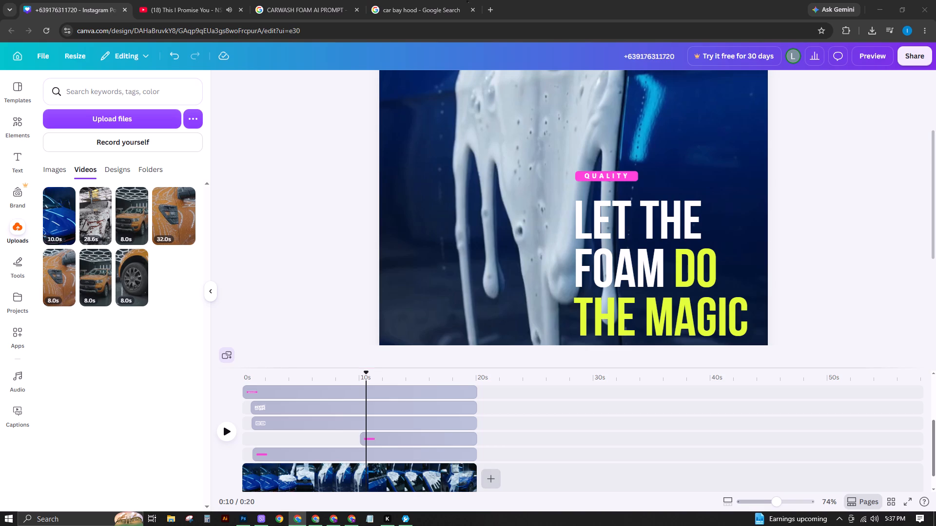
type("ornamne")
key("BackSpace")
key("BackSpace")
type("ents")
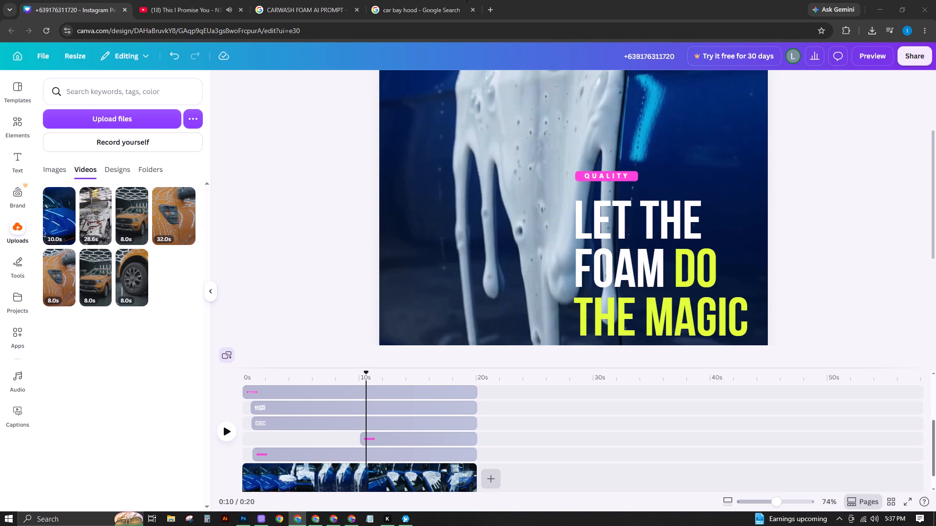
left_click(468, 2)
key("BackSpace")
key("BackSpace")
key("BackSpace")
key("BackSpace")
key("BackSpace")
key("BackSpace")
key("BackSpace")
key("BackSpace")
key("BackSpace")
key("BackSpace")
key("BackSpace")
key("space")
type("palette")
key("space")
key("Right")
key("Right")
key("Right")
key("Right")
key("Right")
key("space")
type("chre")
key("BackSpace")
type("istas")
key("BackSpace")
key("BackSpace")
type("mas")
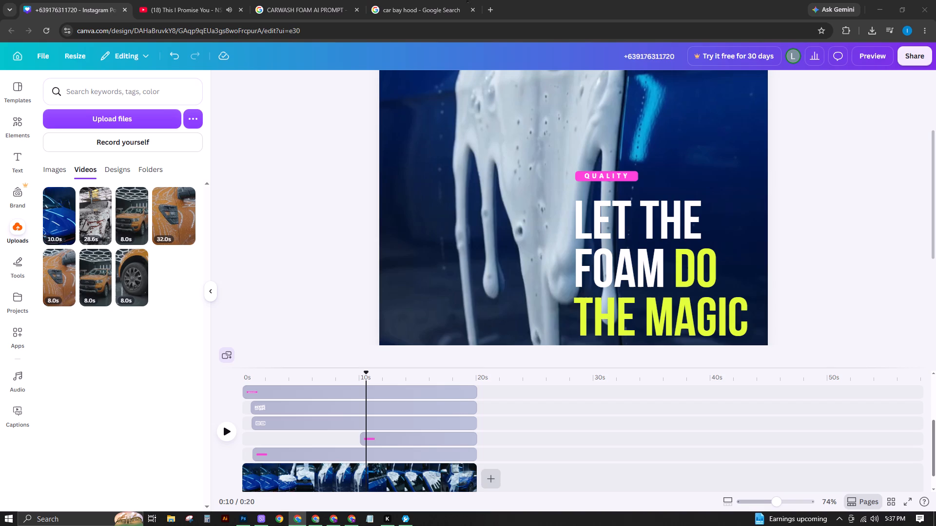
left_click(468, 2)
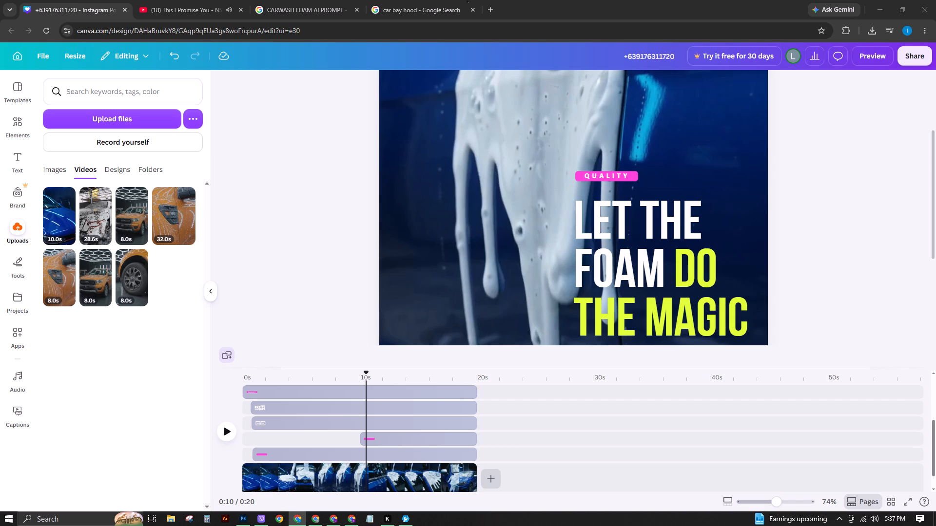
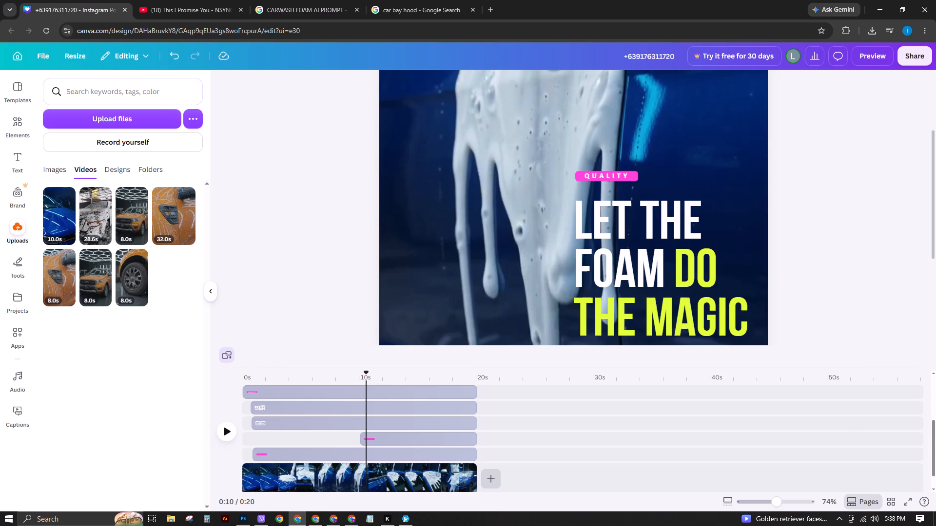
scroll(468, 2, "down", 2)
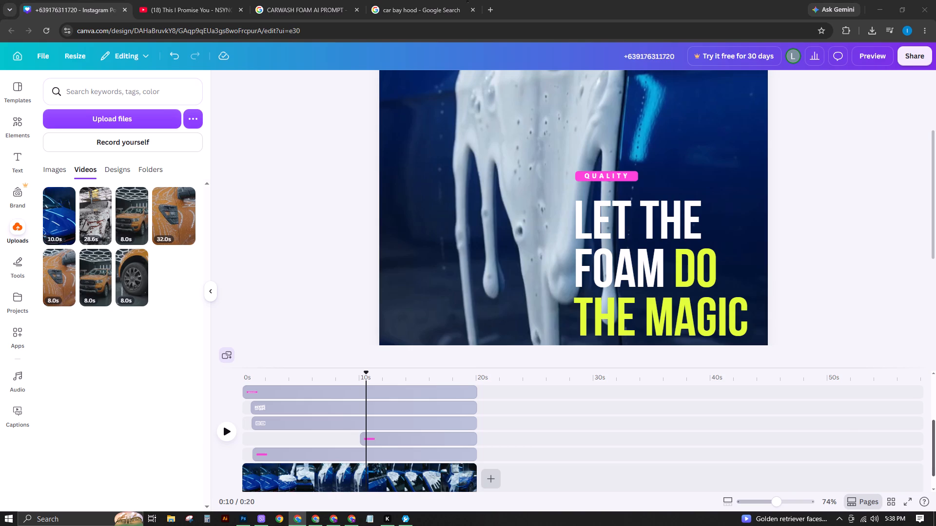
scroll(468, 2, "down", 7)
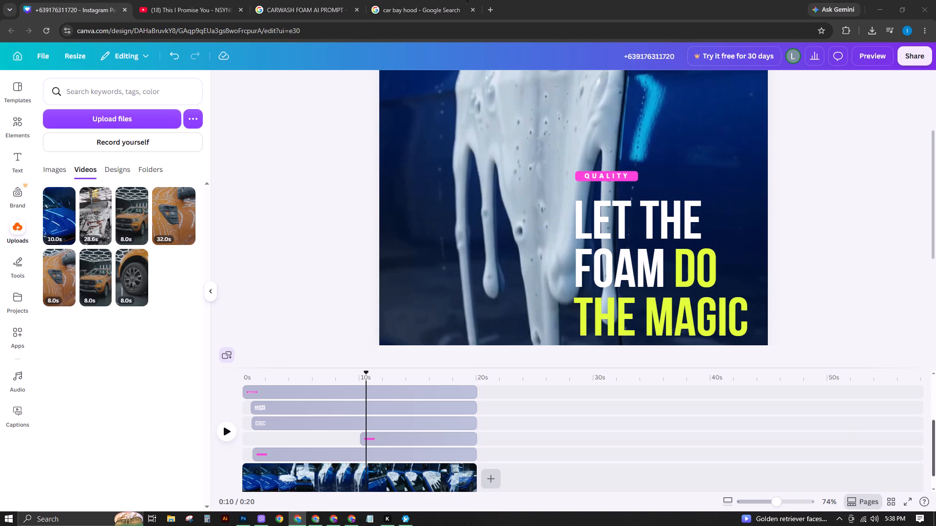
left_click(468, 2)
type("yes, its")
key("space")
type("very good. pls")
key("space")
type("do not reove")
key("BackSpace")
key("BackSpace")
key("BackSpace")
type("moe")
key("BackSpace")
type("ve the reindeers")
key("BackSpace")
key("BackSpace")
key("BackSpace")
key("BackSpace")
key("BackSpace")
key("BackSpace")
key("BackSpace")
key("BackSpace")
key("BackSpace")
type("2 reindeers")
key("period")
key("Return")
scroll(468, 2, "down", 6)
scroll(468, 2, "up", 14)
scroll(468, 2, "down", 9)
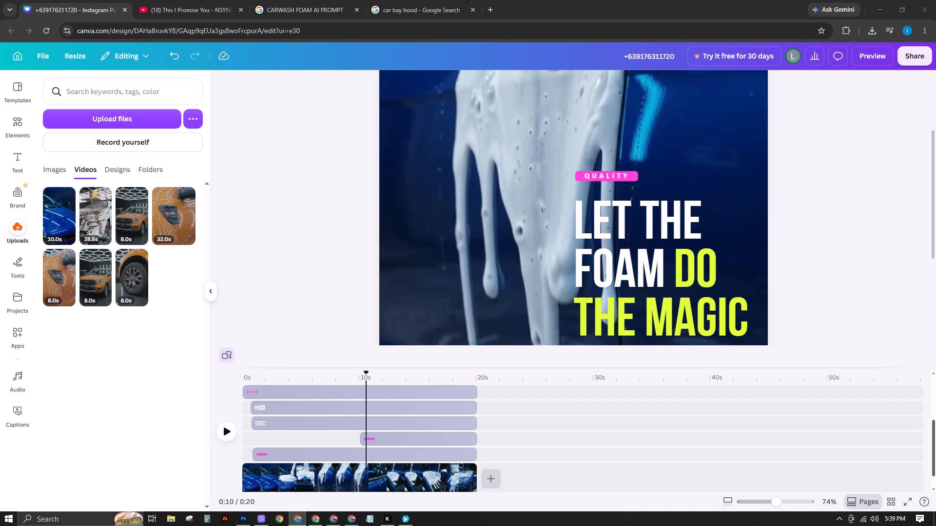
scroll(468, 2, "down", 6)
Scrub the video around the six-second mark to examine how and when the headline animates in.
scroll(473, 266, "down", 1)
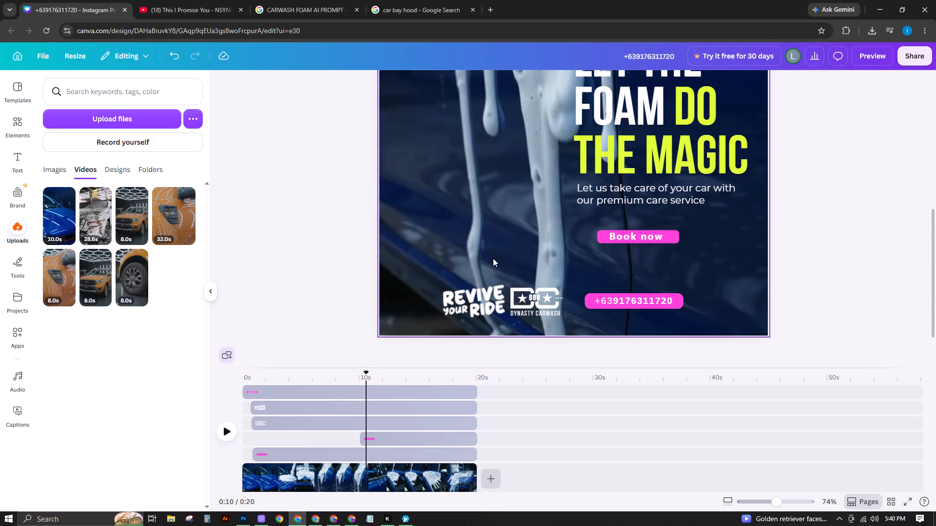
left_click_drag(778, 500, 775, 500)
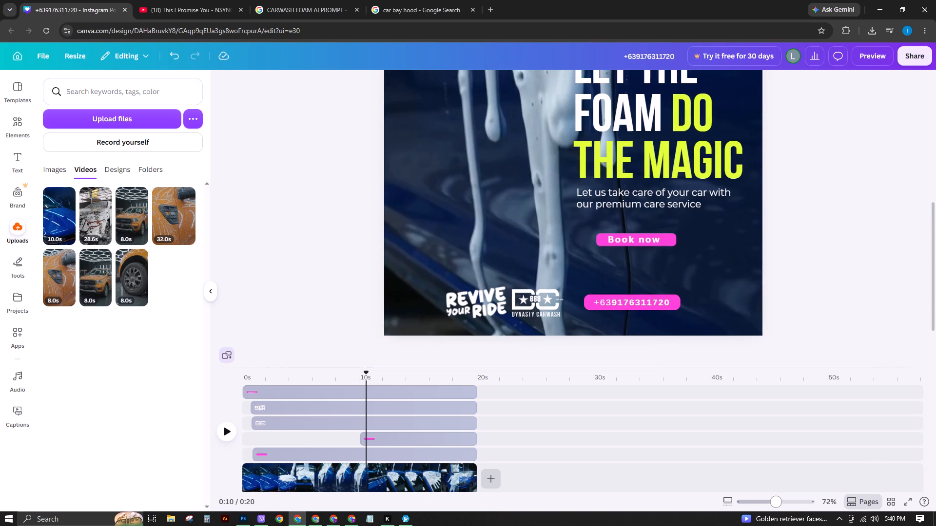
left_click_drag(775, 500, 767, 498)
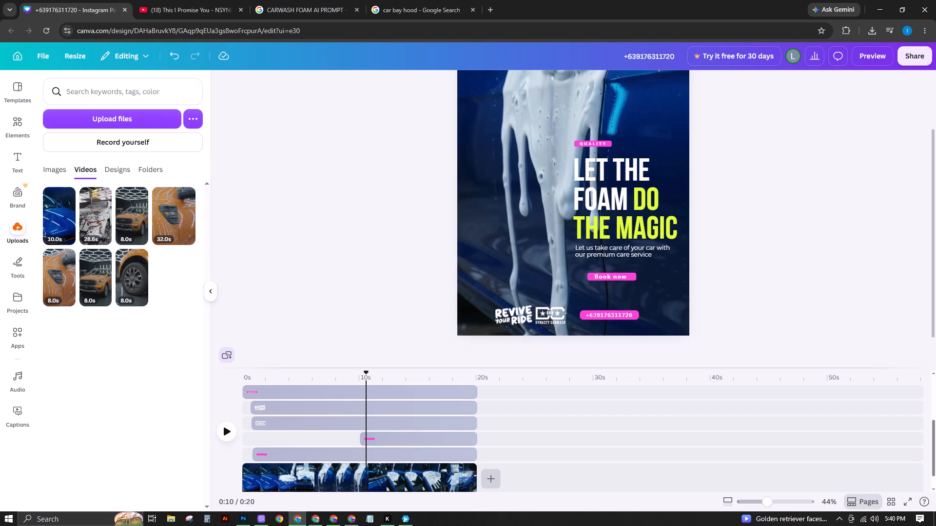
left_click_drag(367, 375, 324, 389)
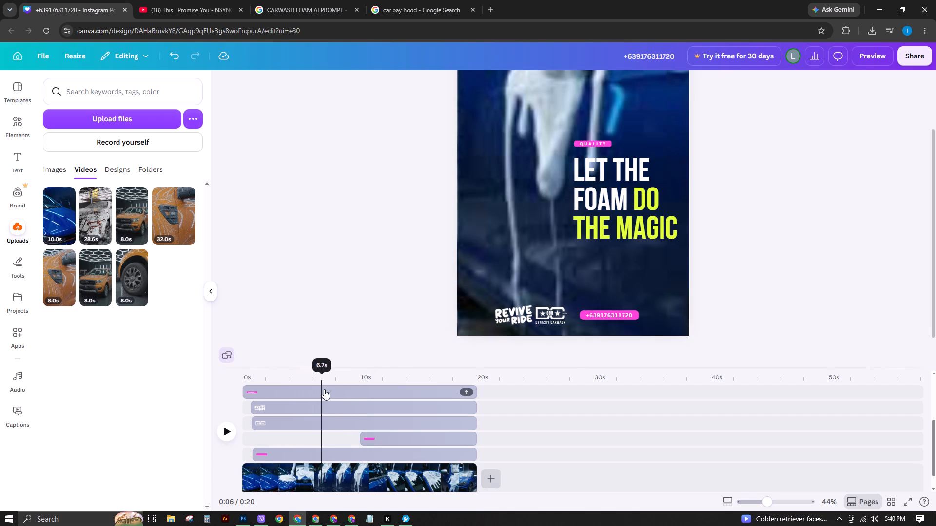
left_click_drag(324, 389, 307, 385)
scroll(340, 399, "up", 2)
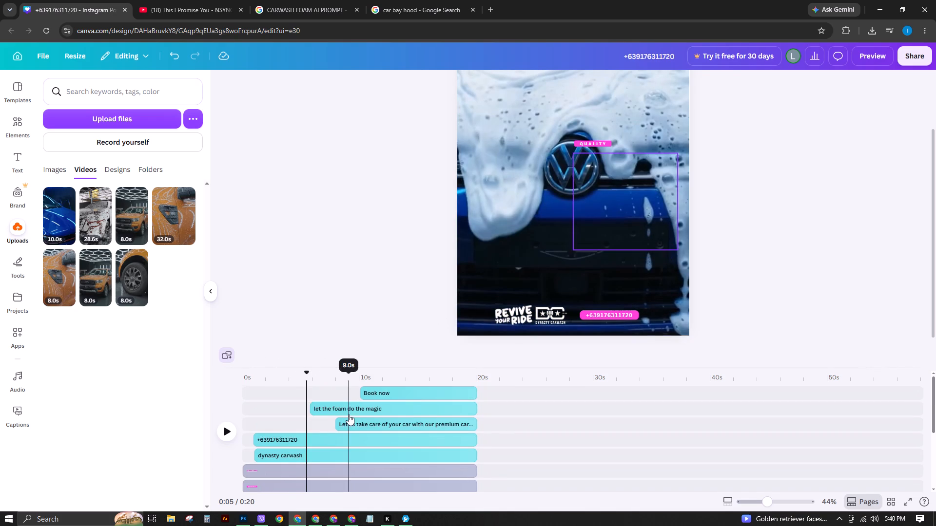
left_click_drag(308, 376, 312, 376)
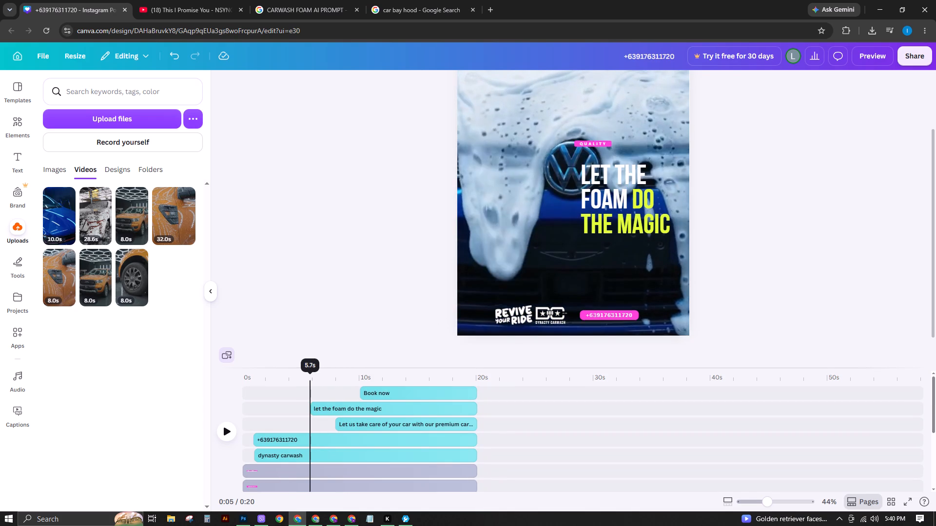
left_click_drag(312, 376, 317, 378)
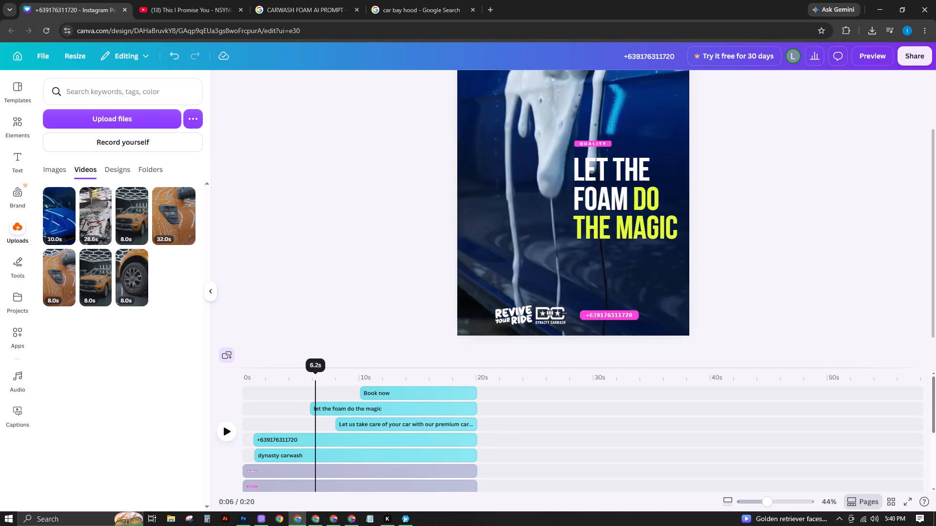
left_click_drag(317, 378, 319, 379)
Replace the "Let the foam do the magic" headline's animation with Bounce for both entry and exit.
left_click(335, 406)
left_click(736, 89)
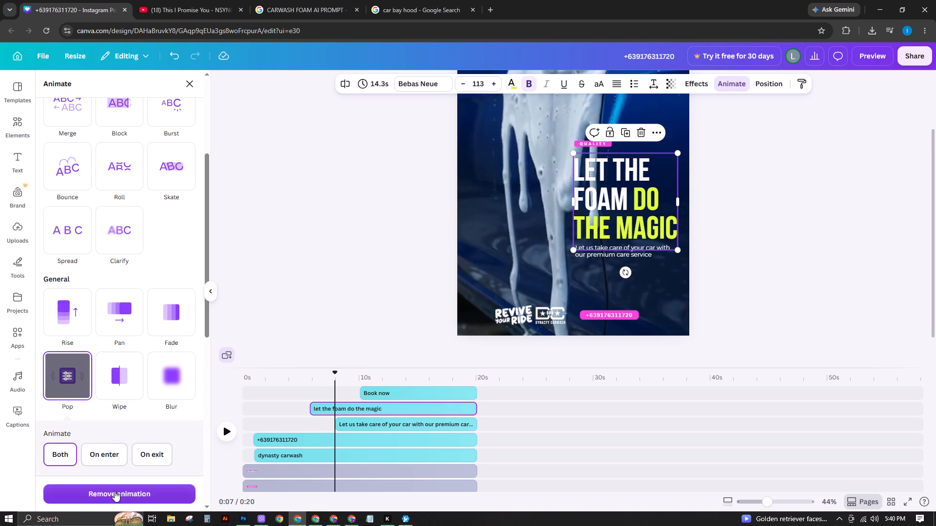
left_click(116, 492)
scroll(99, 275, "up", 3)
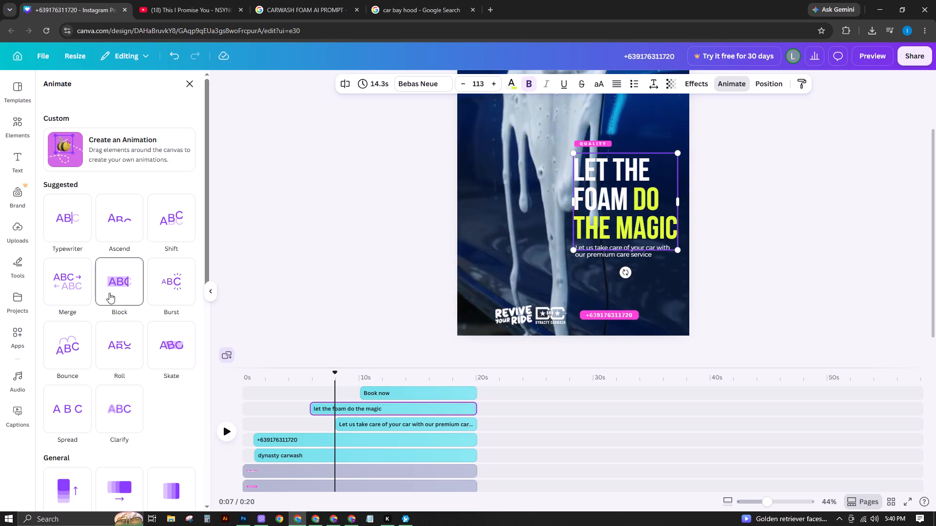
scroll(141, 340, "down", 1)
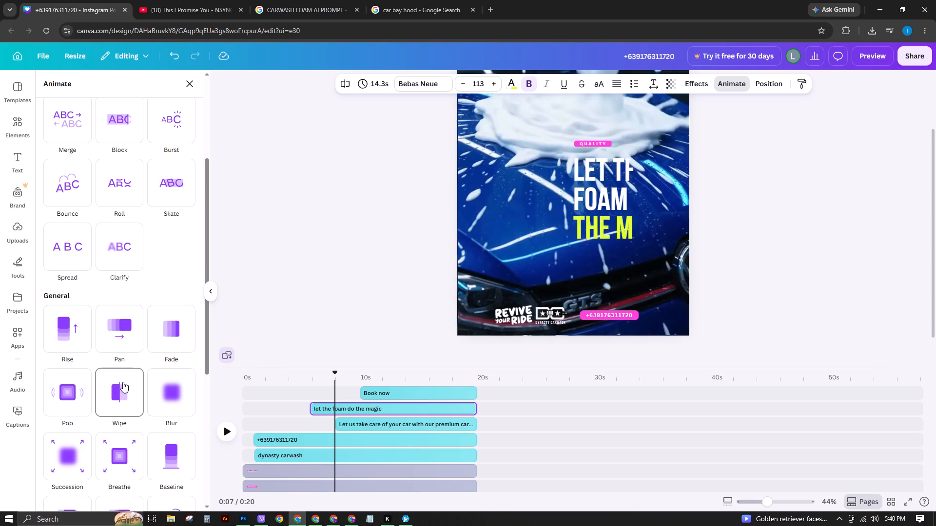
scroll(114, 403, "down", 1)
scroll(135, 397, "up", 3)
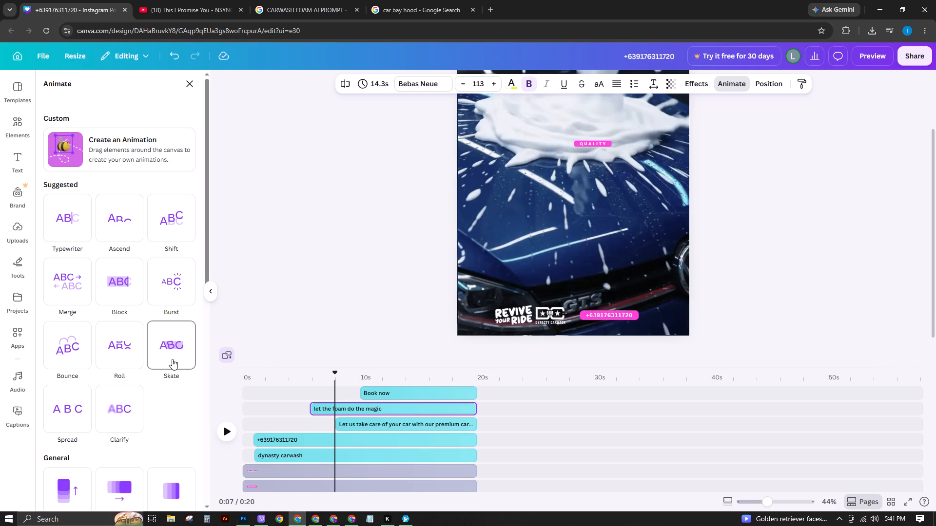
left_click(89, 363)
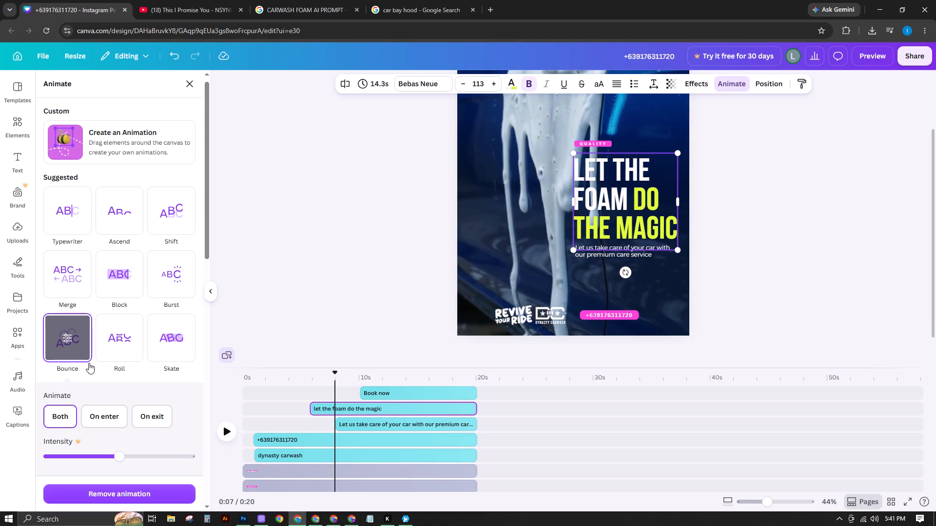
left_click(773, 236)
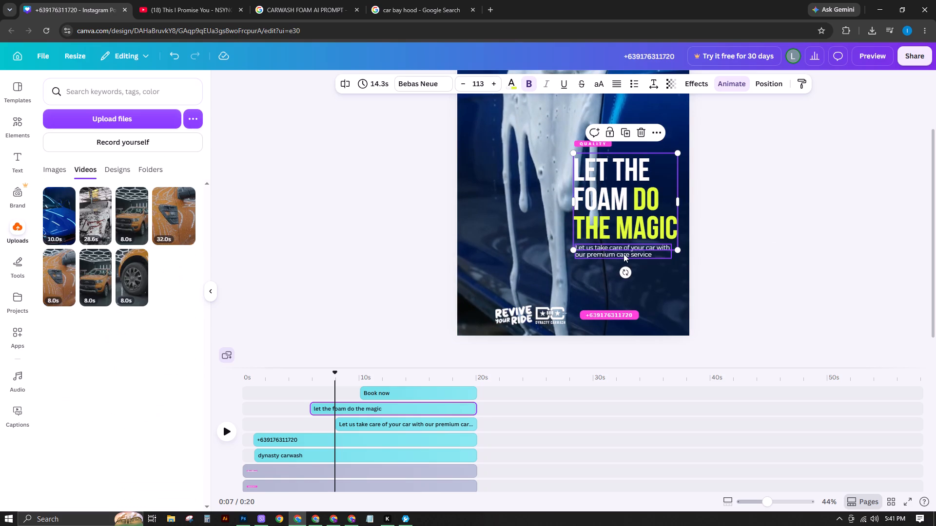
Trim the start of the "Let us take care of your car" caption on the timeline so it lasts 9.3 s.
left_click(624, 254)
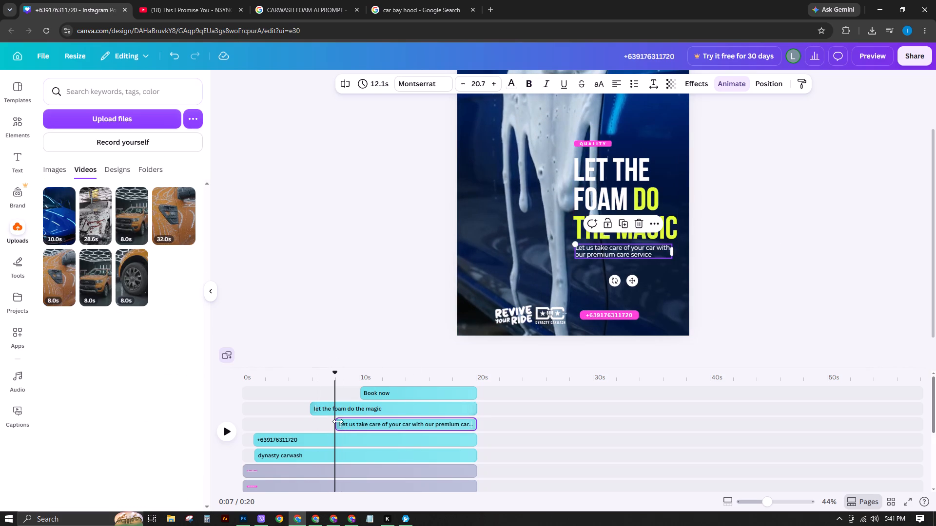
left_click_drag(338, 423, 355, 424)
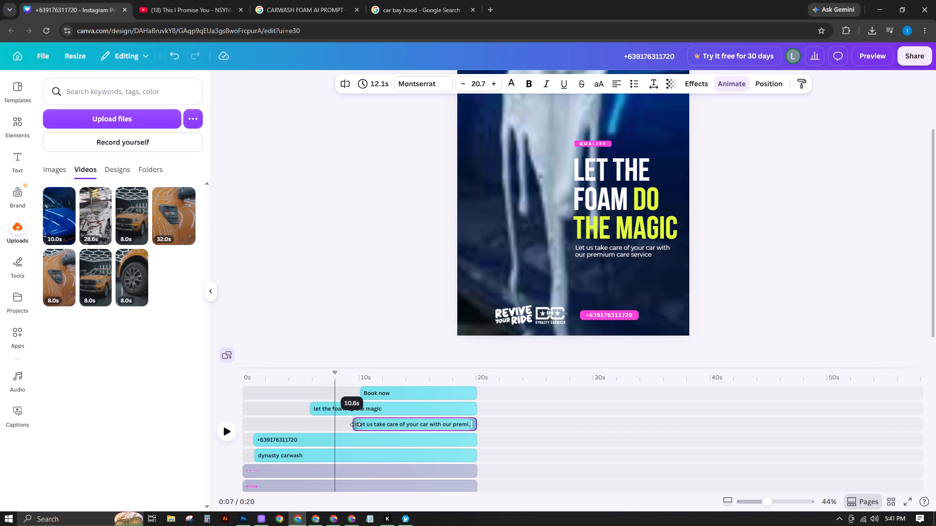
left_click_drag(355, 424, 371, 426)
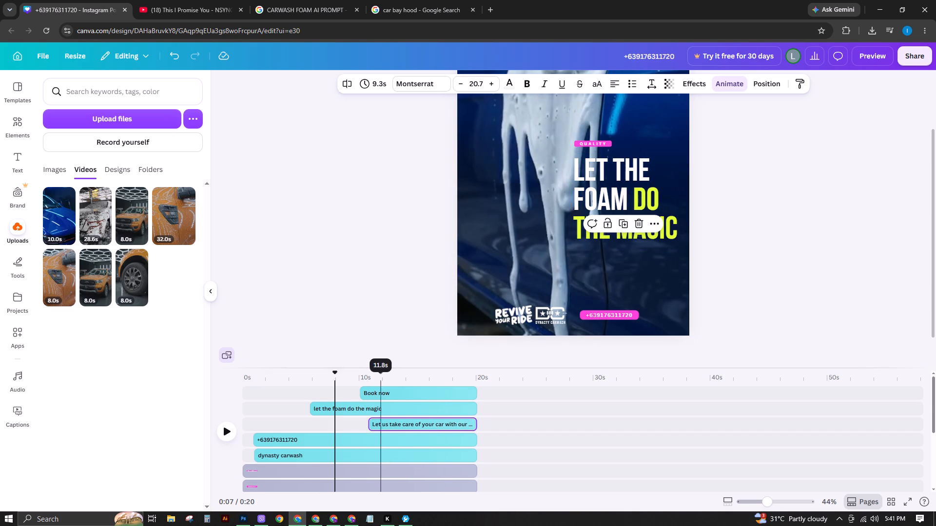
Trim the start of the "Book now" text on the timeline so it lasts about 6.4 s.
left_click_drag(378, 375, 395, 375)
left_click_drag(366, 393, 409, 391)
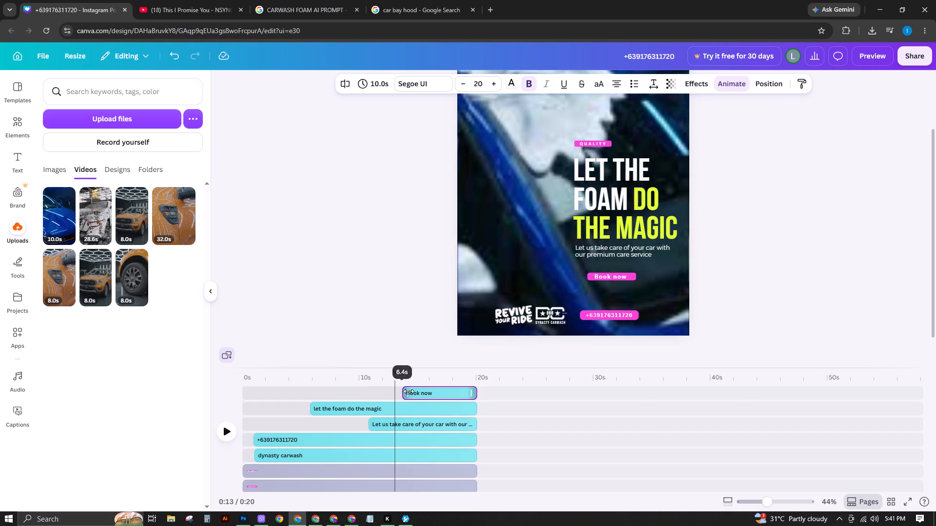
left_click_drag(409, 391, 408, 391)
Replace the "Let us take care of your car" caption's animation with Block for both entry and exit.
left_click(387, 422)
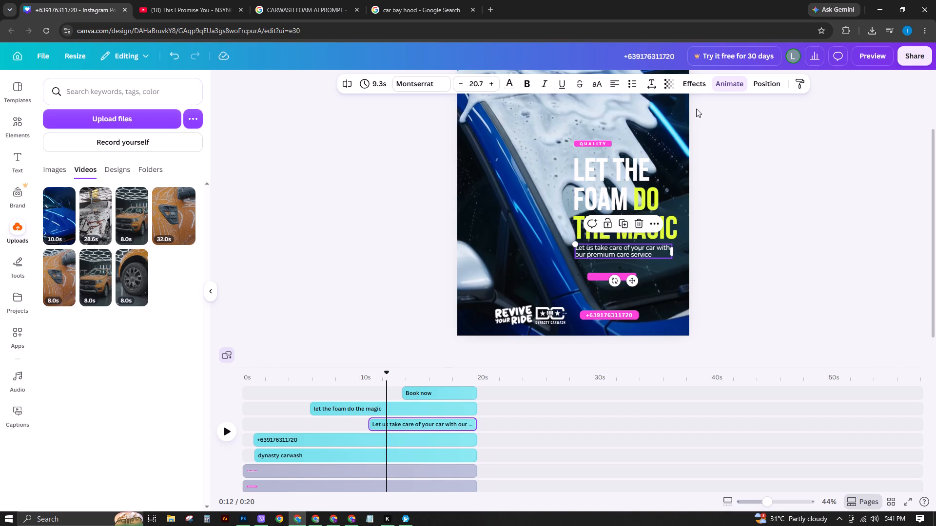
left_click(732, 82)
left_click(148, 488)
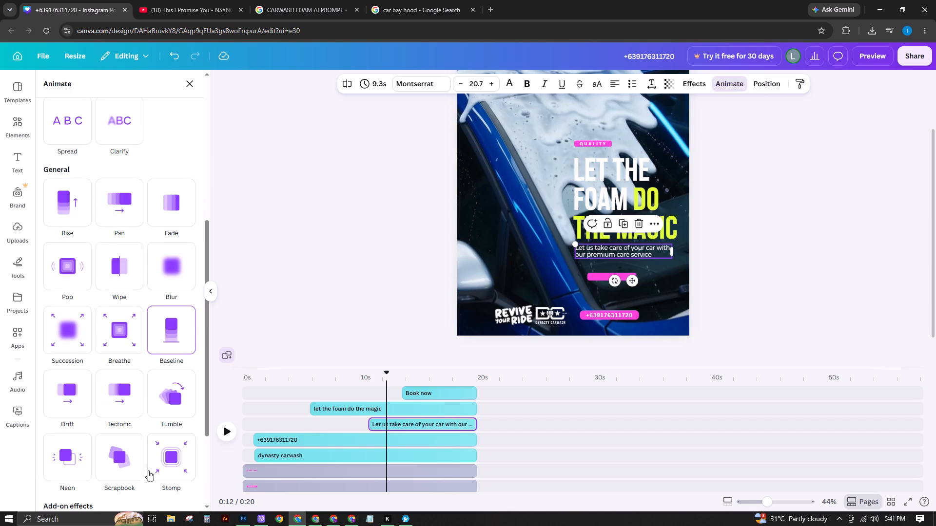
scroll(129, 351, "up", 7)
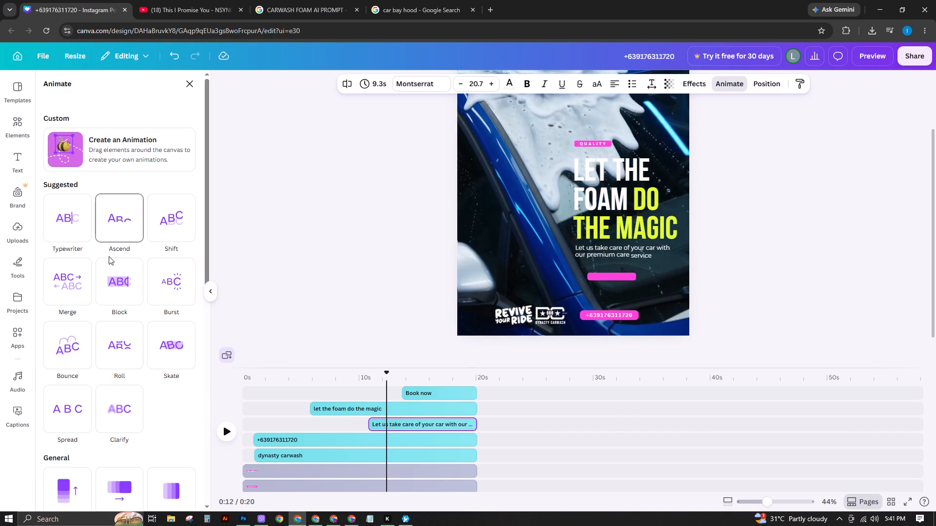
left_click(111, 283)
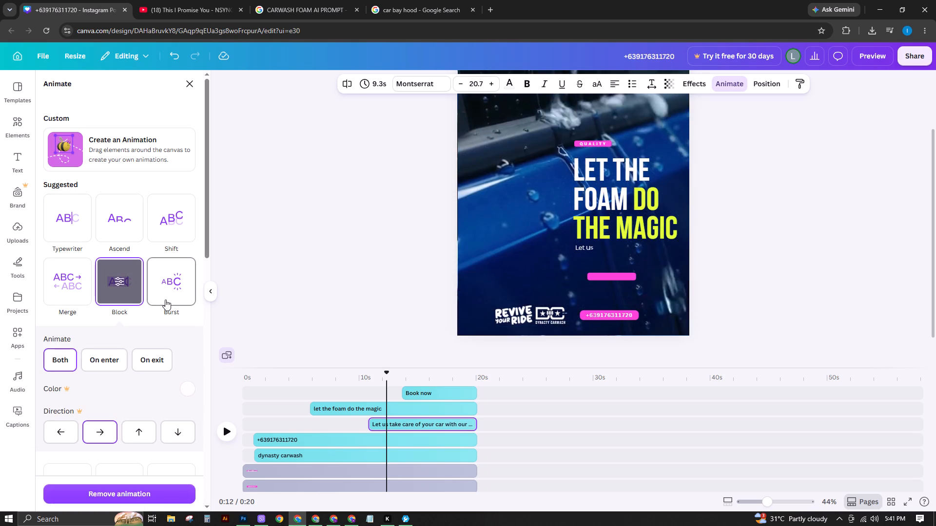
left_click(111, 290)
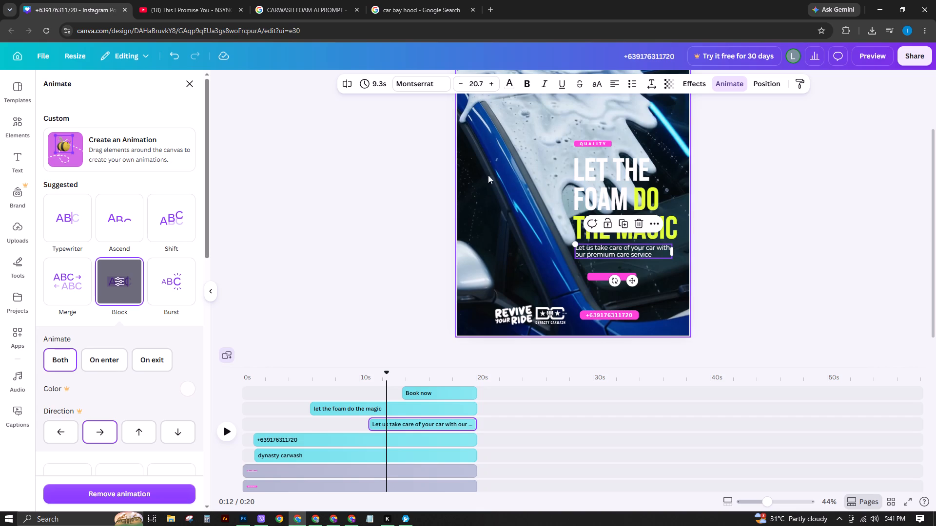
scroll(119, 350, "down", 3)
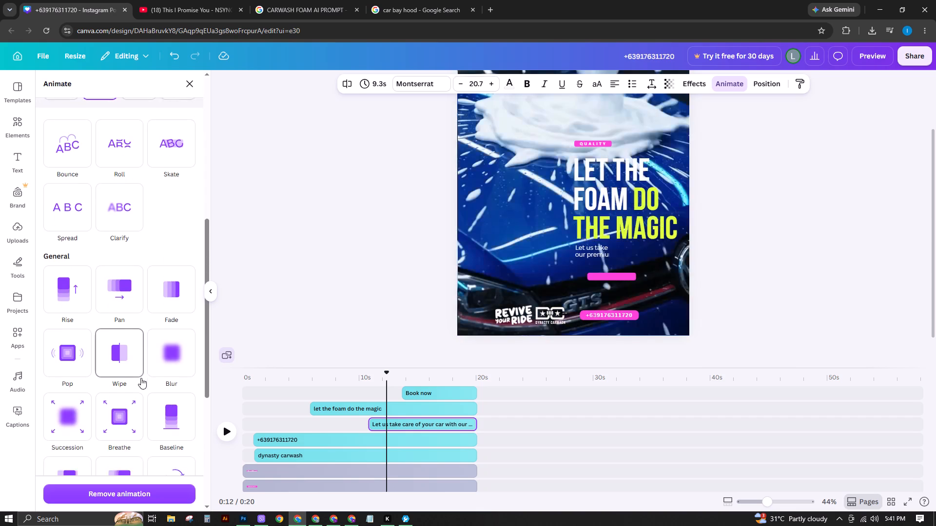
scroll(139, 376, "down", 2)
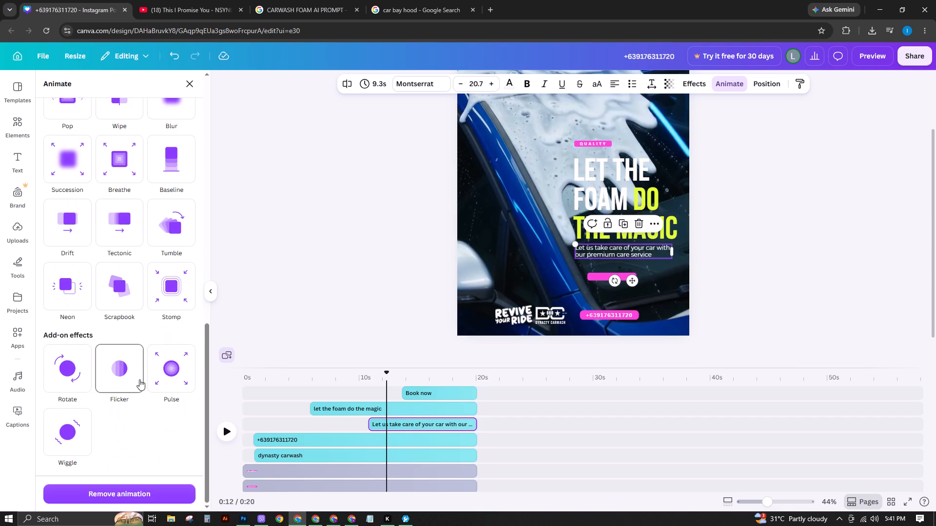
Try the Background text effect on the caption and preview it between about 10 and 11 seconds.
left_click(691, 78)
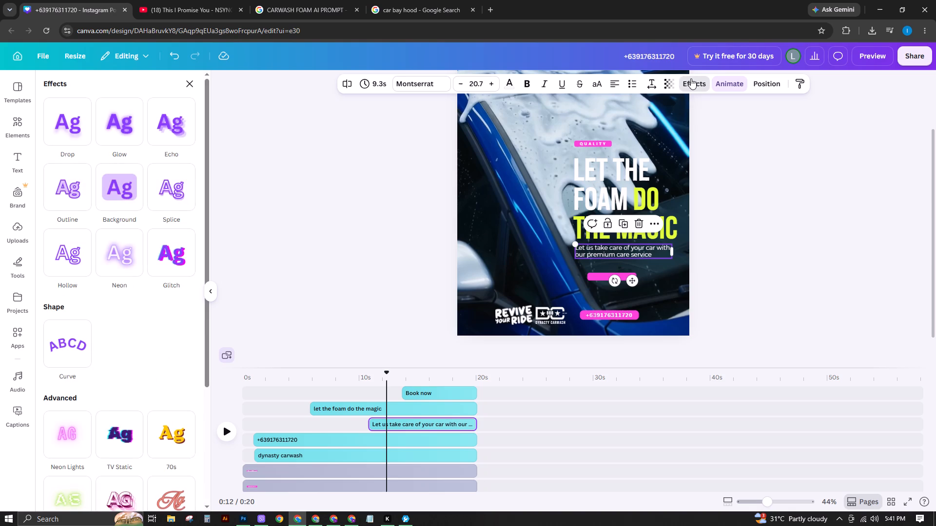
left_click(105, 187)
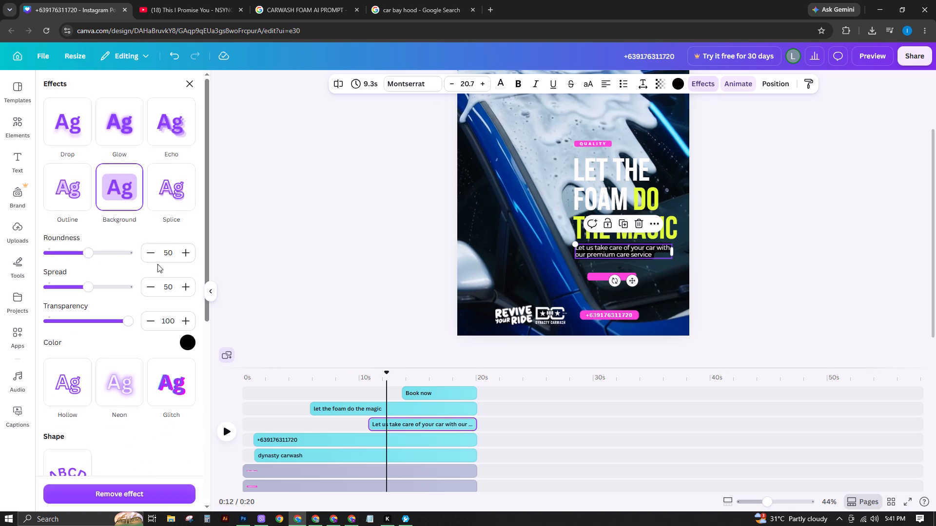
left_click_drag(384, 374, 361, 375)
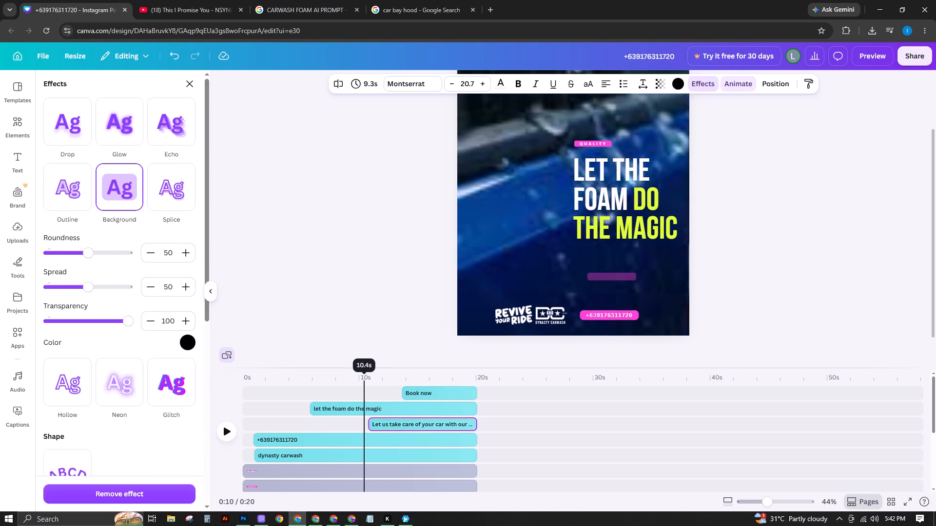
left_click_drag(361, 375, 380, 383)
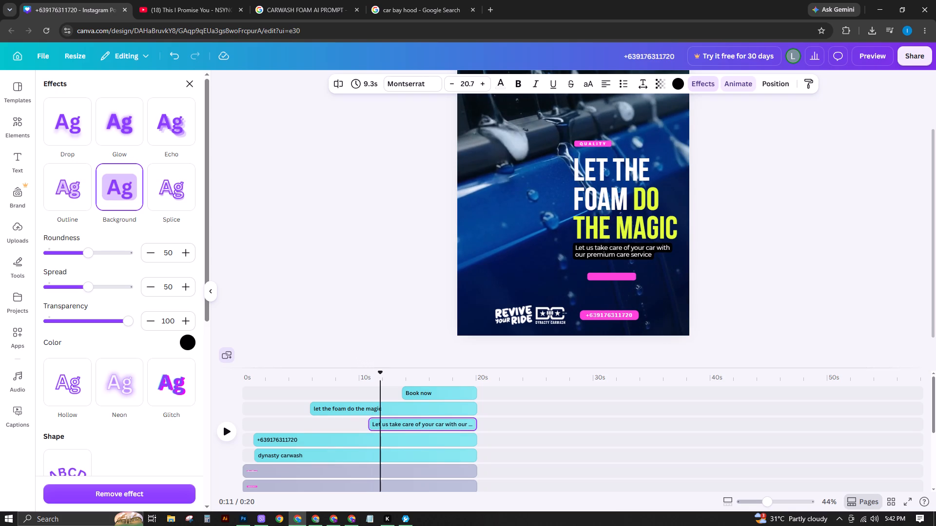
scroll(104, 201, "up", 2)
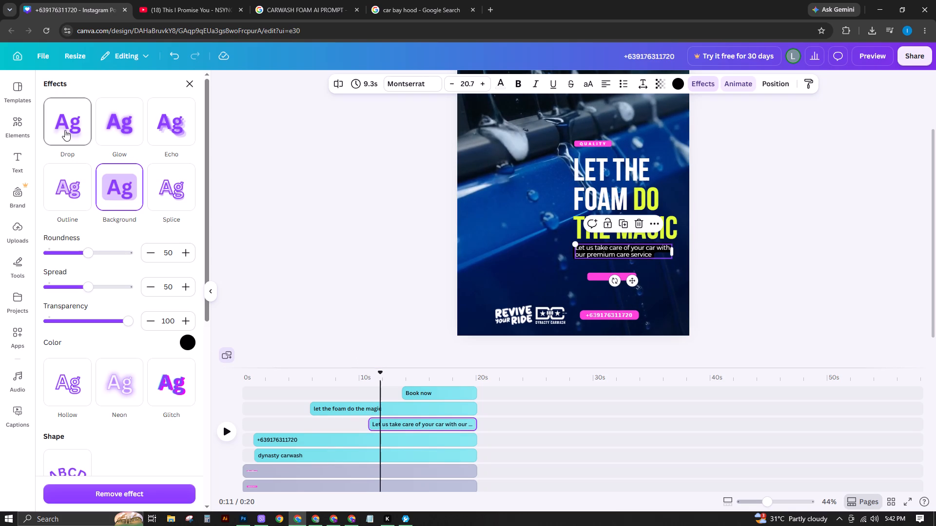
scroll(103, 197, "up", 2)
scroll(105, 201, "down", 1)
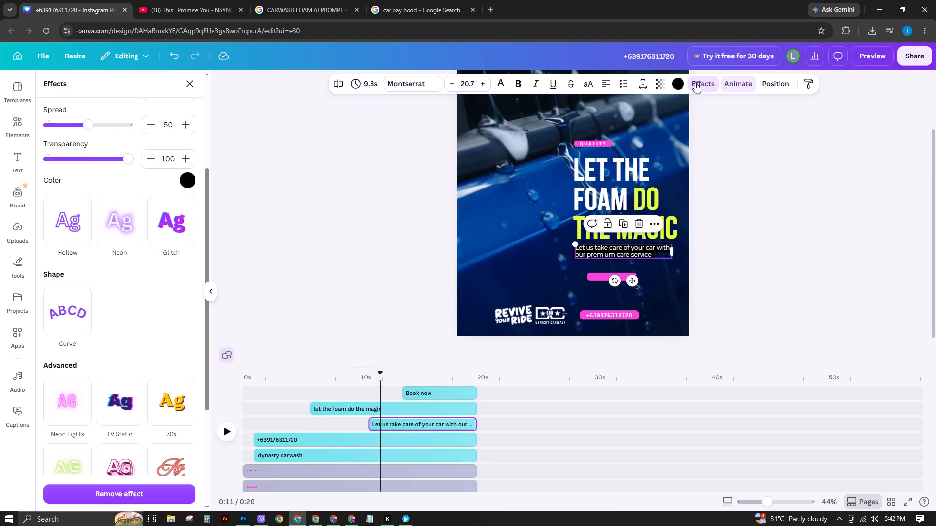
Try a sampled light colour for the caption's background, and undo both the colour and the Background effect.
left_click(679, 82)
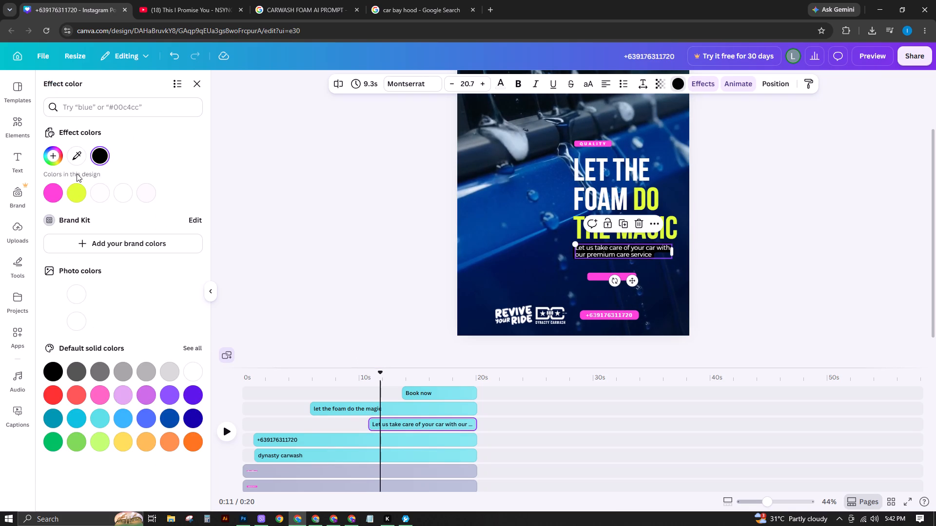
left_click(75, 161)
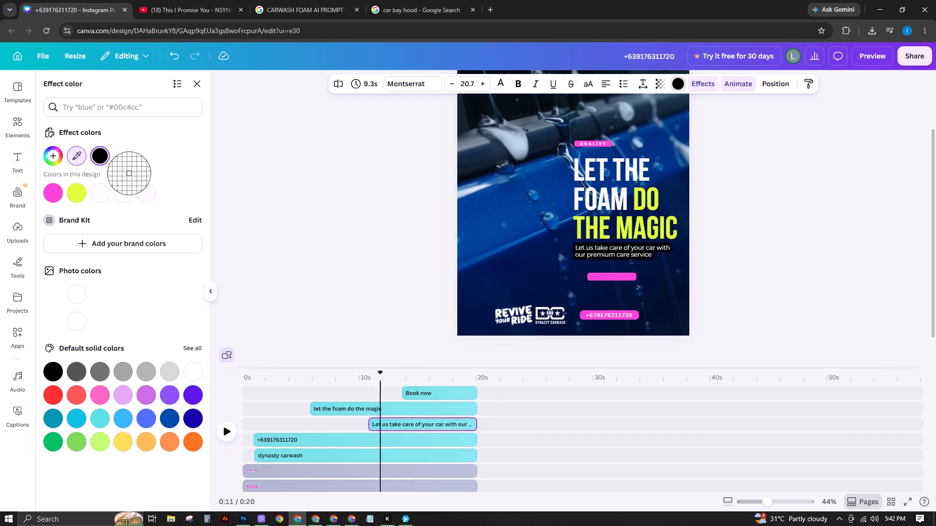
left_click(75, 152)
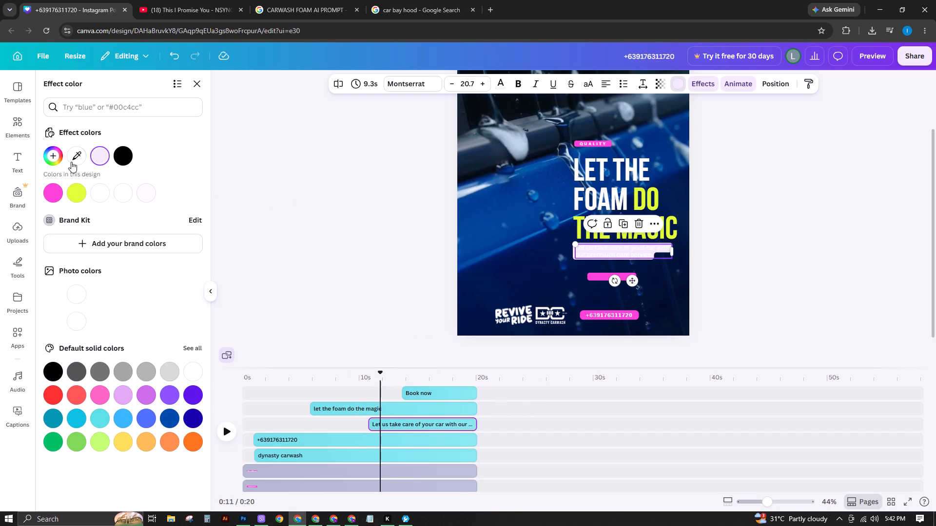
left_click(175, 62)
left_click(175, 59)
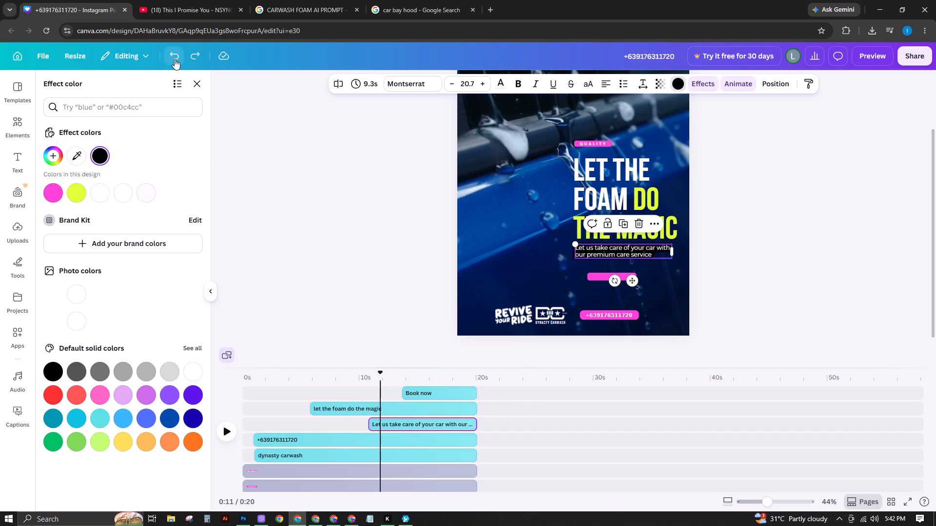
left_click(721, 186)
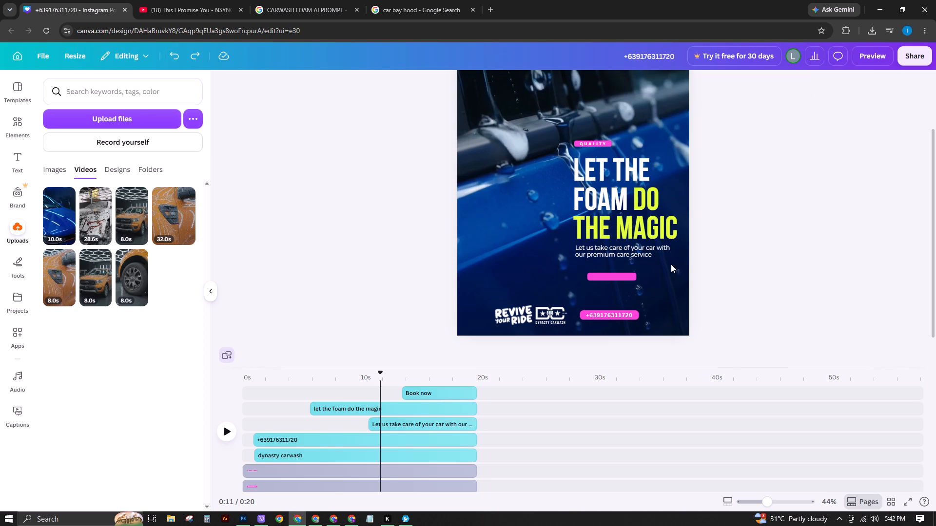
Rebreak the caption so its first line ends at "car" and "with our premium care service" forms the second line.
left_click(631, 248)
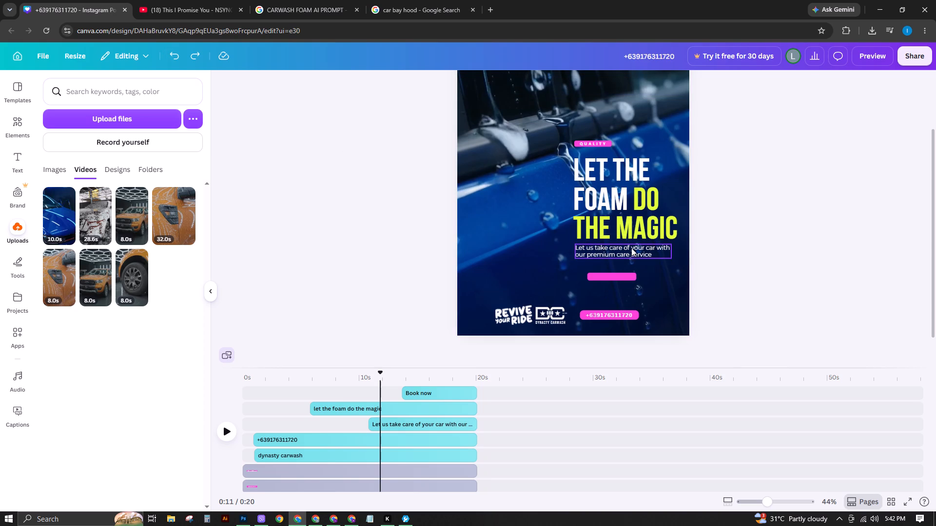
left_click(635, 252)
left_click(656, 248)
left_click(657, 248)
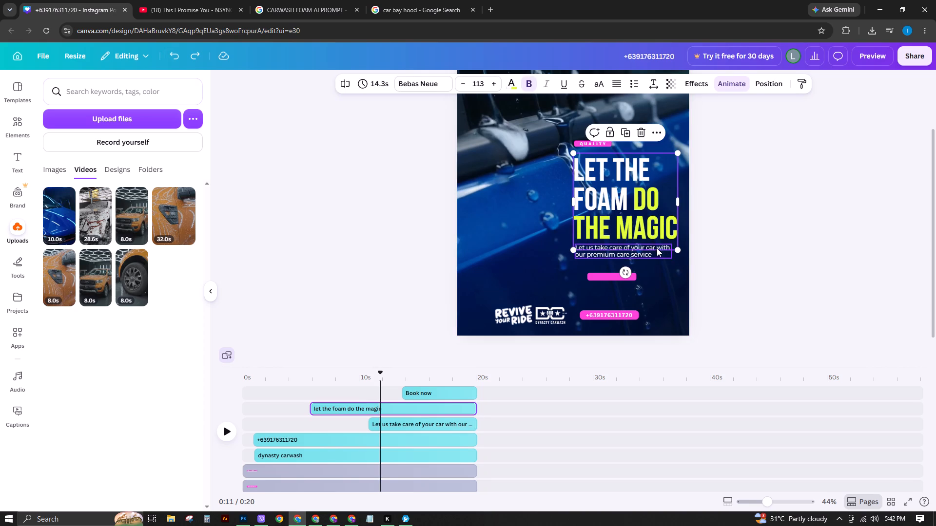
left_click(638, 255)
double_click(645, 252)
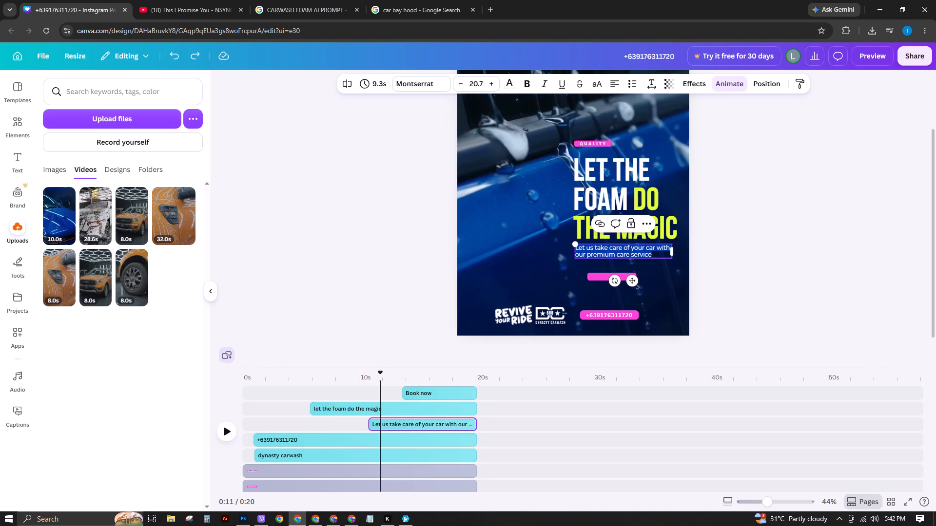
left_click(658, 249)
key("BackSpace")
key("Return")
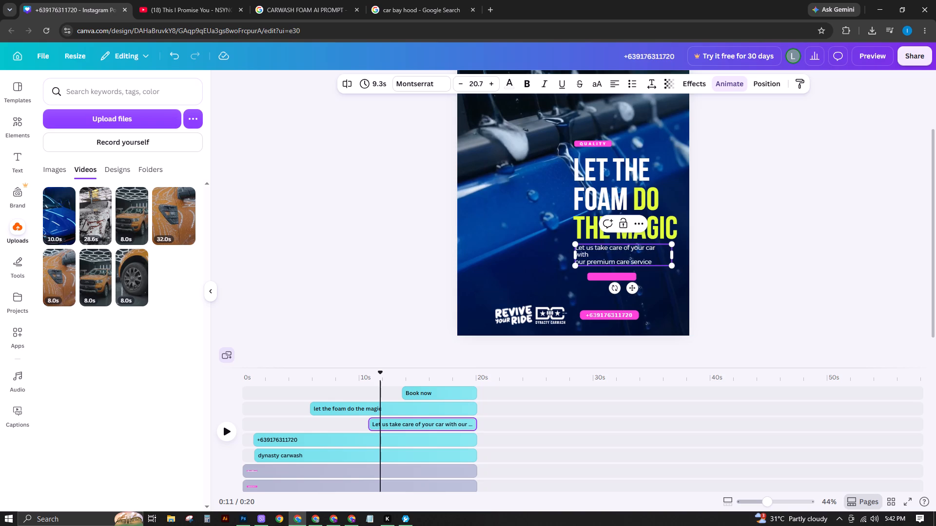
left_click(596, 261)
key("Down")
key("Left")
key("Left")
key("Left")
key("Left")
key("Left")
key("Left")
key("Left")
key("Left")
key("Left")
key("Left")
key("Left")
key("Left")
key("Left")
key("Left")
key("Left")
key("Left")
key("Left")
key("Left")
key("Left")
key("Left")
key("Left")
key("Left")
key("Left")
key("Left")
key("Left")
key("BackSpace")
key("space")
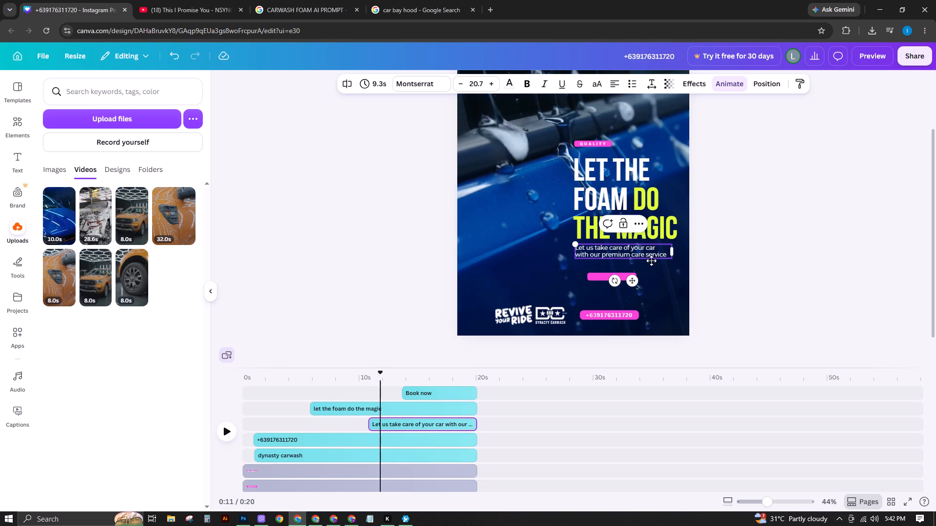
Delete the word "care" from the caption's second line so it reads "with our premium service".
left_click(647, 257)
key("BackSpace")
key("BackSpace")
key("BackSpace")
key("BackSpace")
key("BackSpace")
left_click(738, 264)
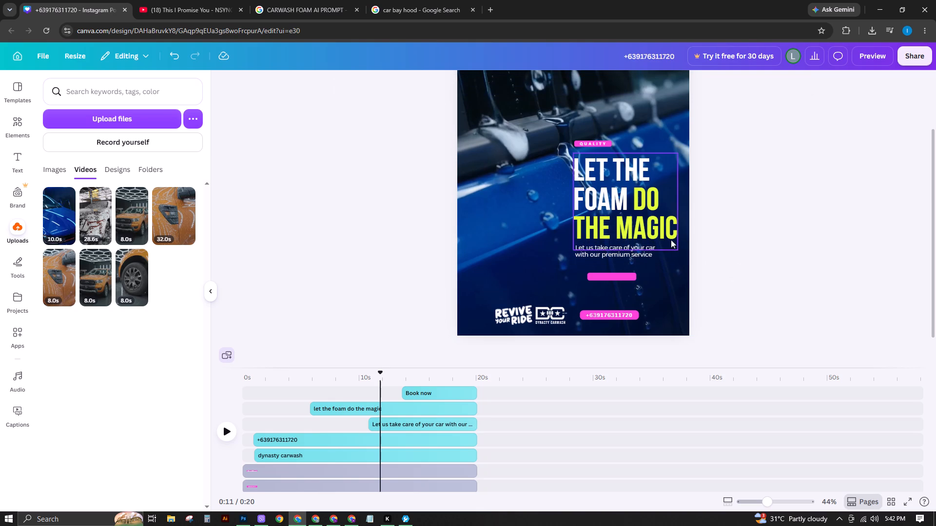
Change "service" to "services" at the end of the caption.
left_click(650, 255)
double_click(651, 255)
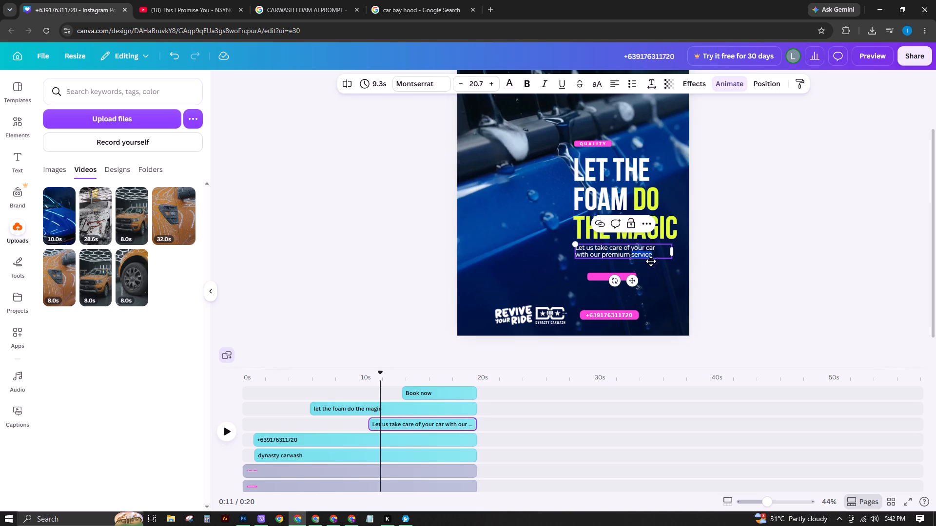
left_click(654, 255)
key("s")
left_click(761, 259)
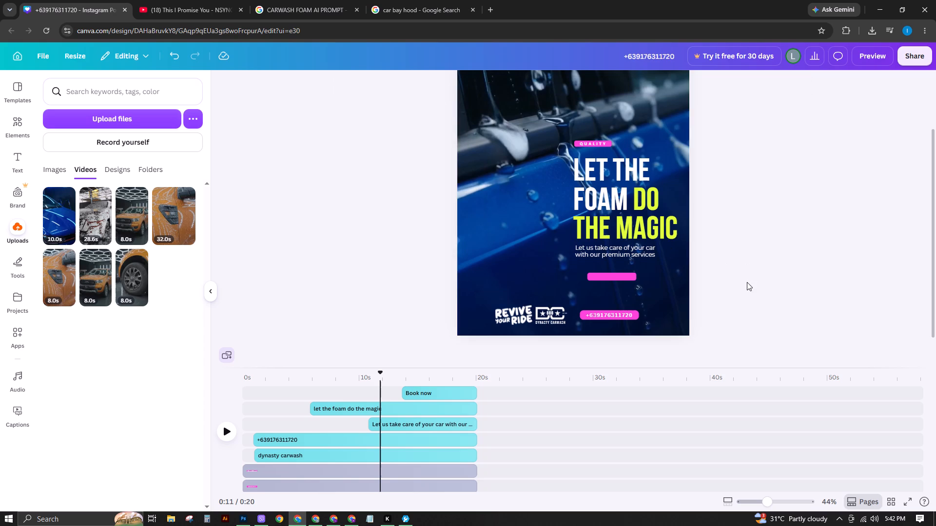
Trim the start of the pink bar behind "Book now" on the timeline so it lasts 7.6 s.
left_click_drag(382, 375, 412, 384)
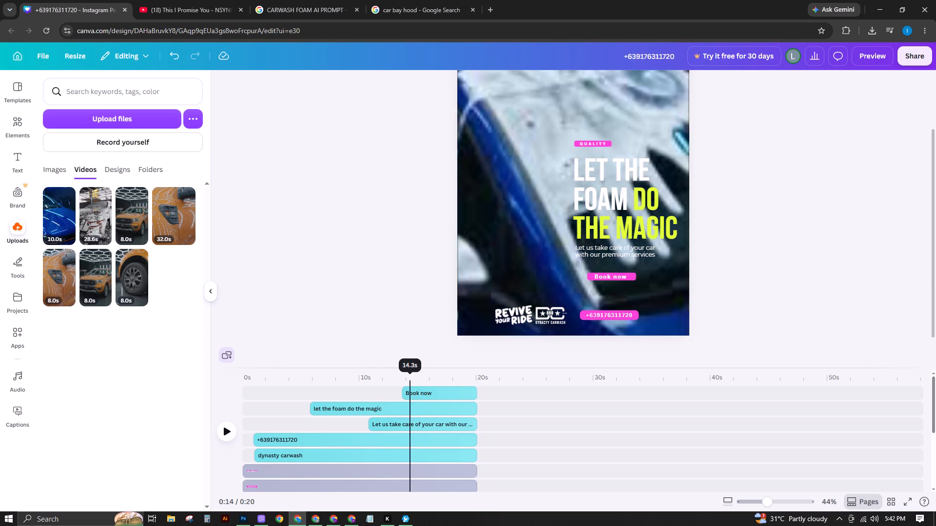
left_click_drag(412, 384, 390, 378)
left_click(606, 278)
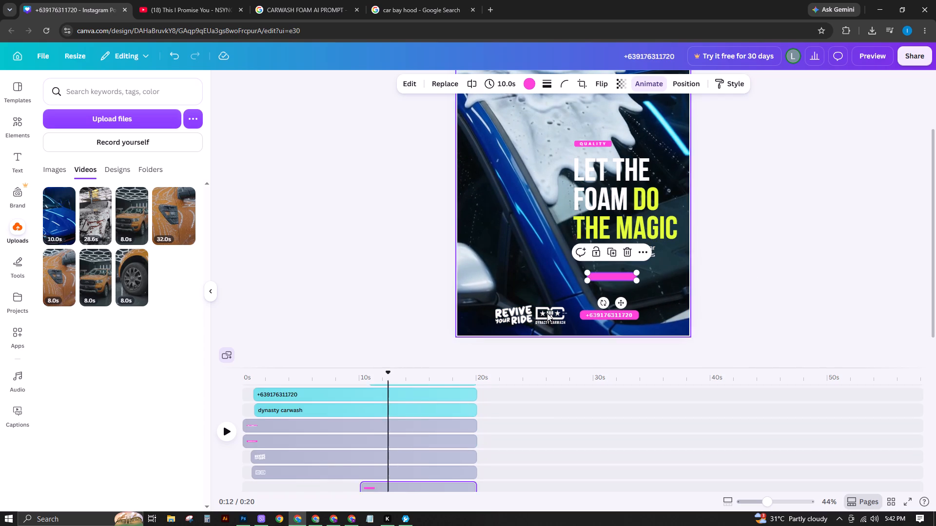
scroll(428, 392, "down", 1)
left_click_drag(364, 417, 371, 420)
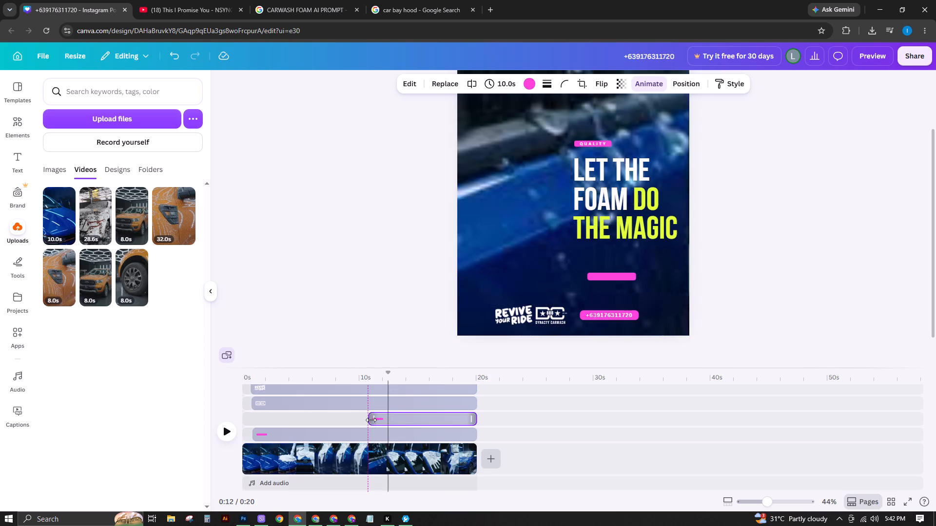
left_click_drag(371, 420, 389, 419)
Extend the start of the "Book now" text earlier on the timeline to match its pink bar, lasting 7.6 s.
scroll(702, 316, "up", 1)
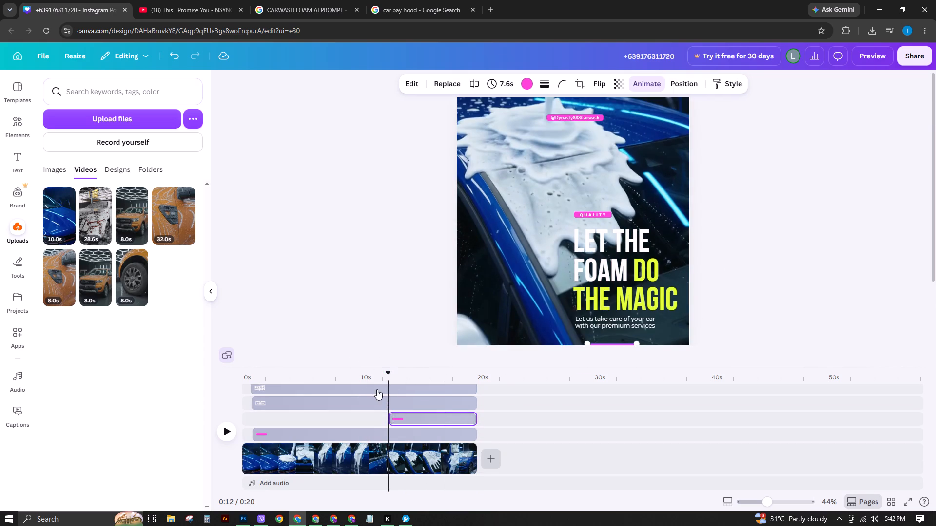
scroll(434, 371, "up", 3)
left_click_drag(404, 394, 394, 394)
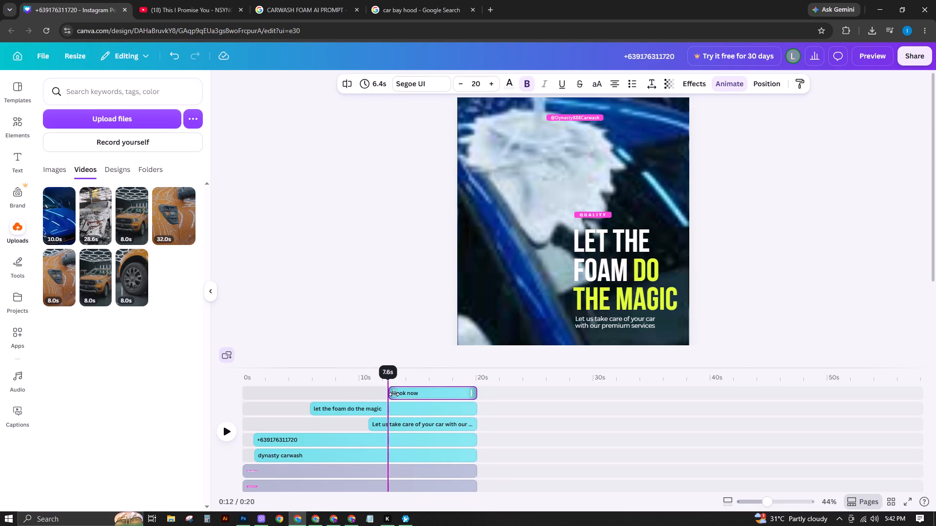
left_click_drag(394, 394, 393, 394)
scroll(752, 239, "down", 1)
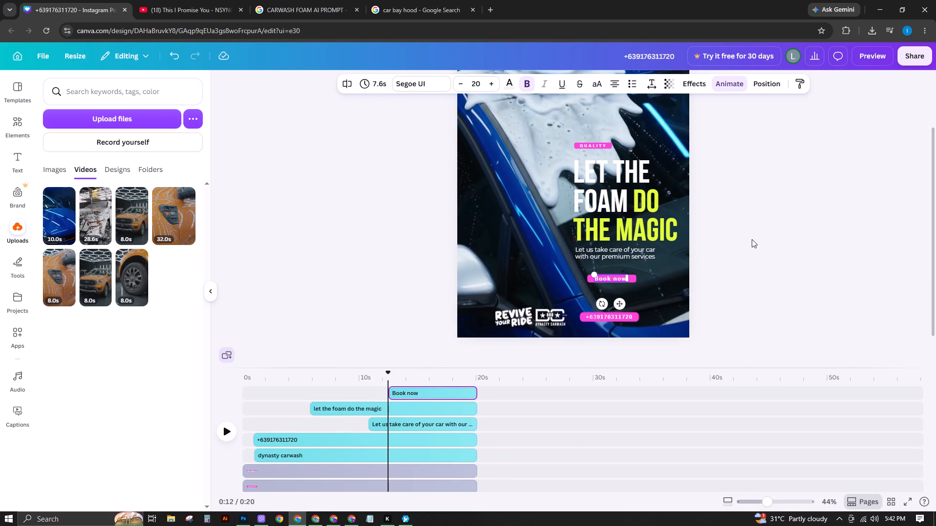
Trim the start of the pink bar behind "Book now" on the timeline so it lasts 5.3 s.
scroll(420, 399, "down", 1)
left_click(415, 418)
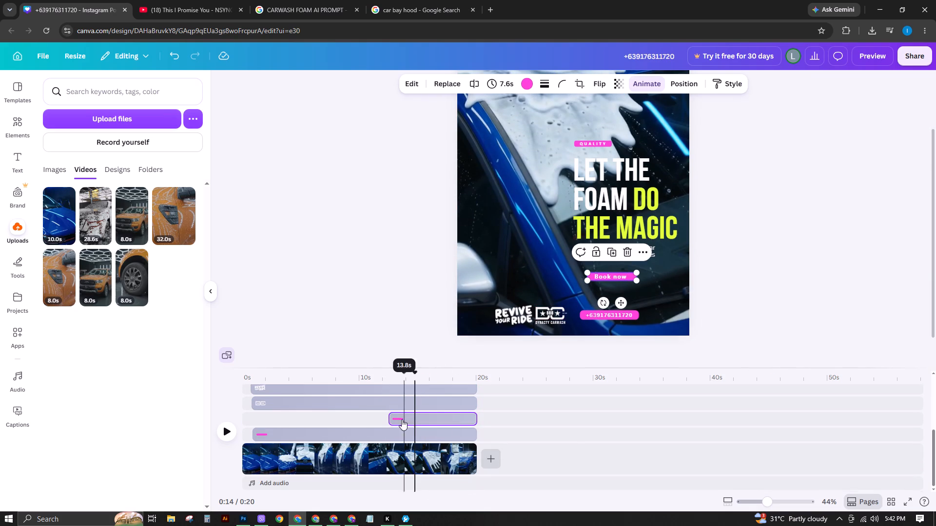
scroll(395, 417, "down", 1)
left_click_drag(393, 417, 417, 419)
Trim the start of the "Book now" text on the timeline so it lasts 4.8 s, starting at about 15.2 s.
scroll(440, 399, "up", 2)
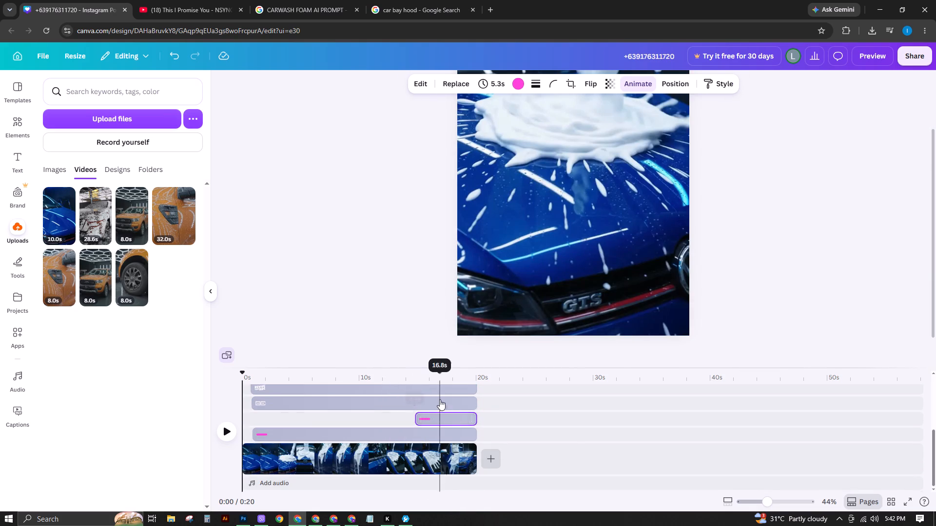
scroll(440, 399, "up", 3)
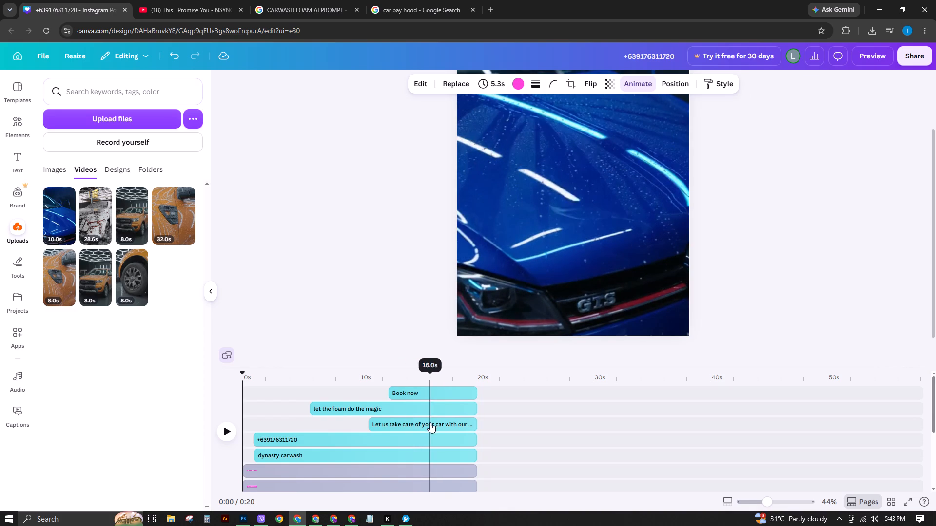
left_click(430, 422)
left_click(399, 391)
left_click_drag(394, 389, 430, 391)
scroll(490, 412, "down", 2)
scroll(459, 387, "up", 2)
left_click(423, 378)
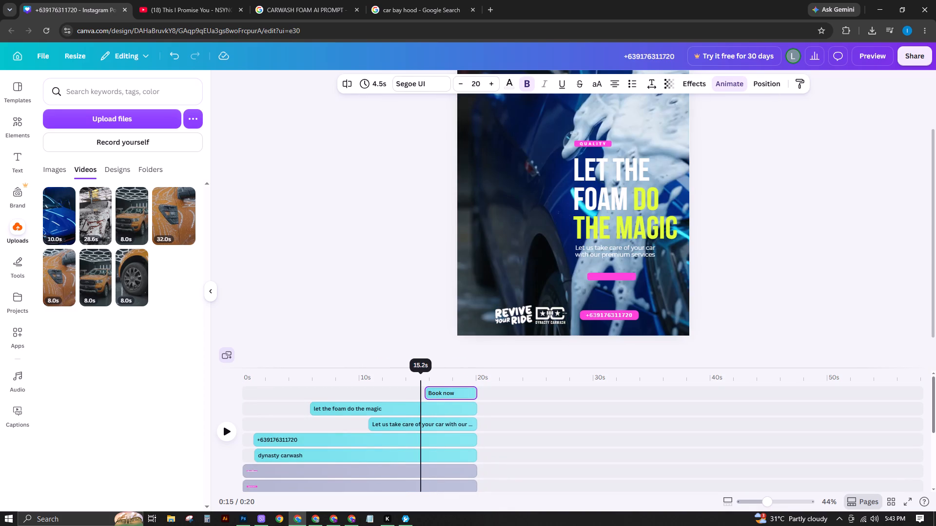
left_click_drag(427, 393, 423, 392)
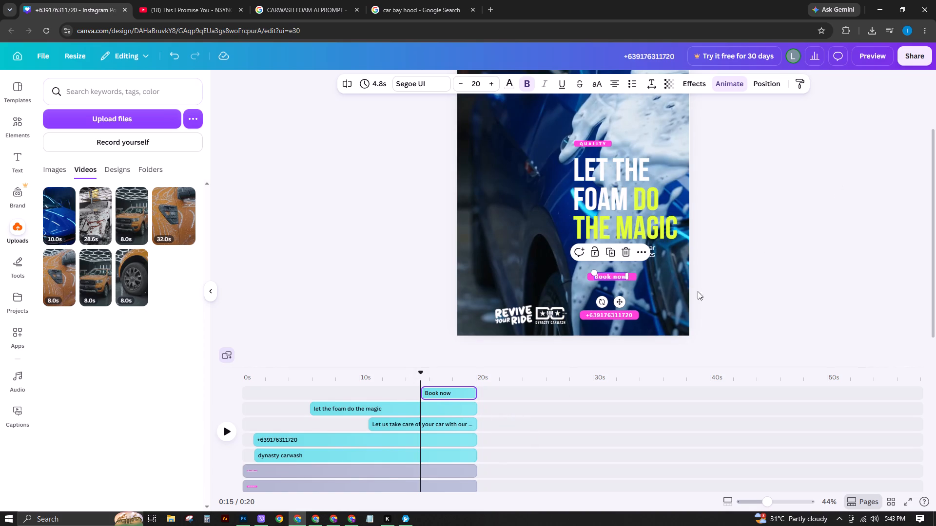
Play the video's opening from 0 s and select the layers of the grouped "QUALITY" badge on the timeline.
left_click_drag(315, 376, 230, 376)
key("space")
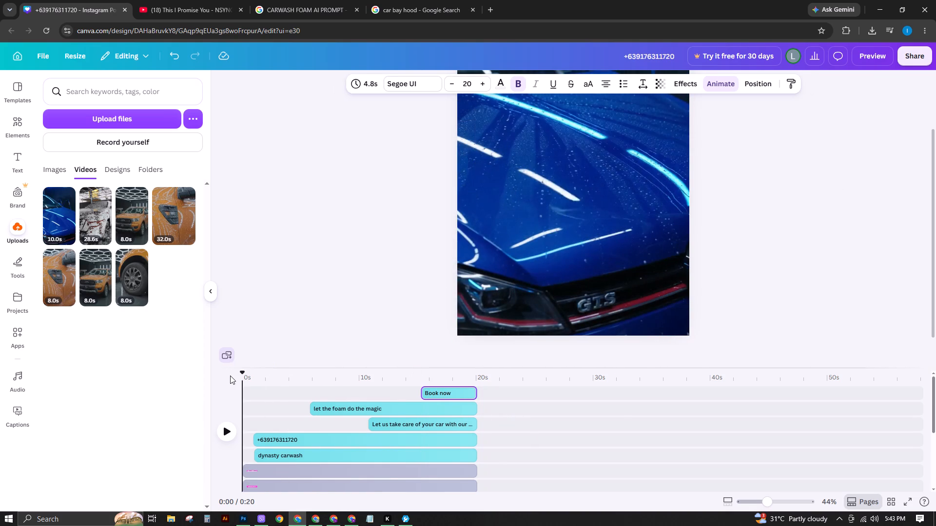
key("space")
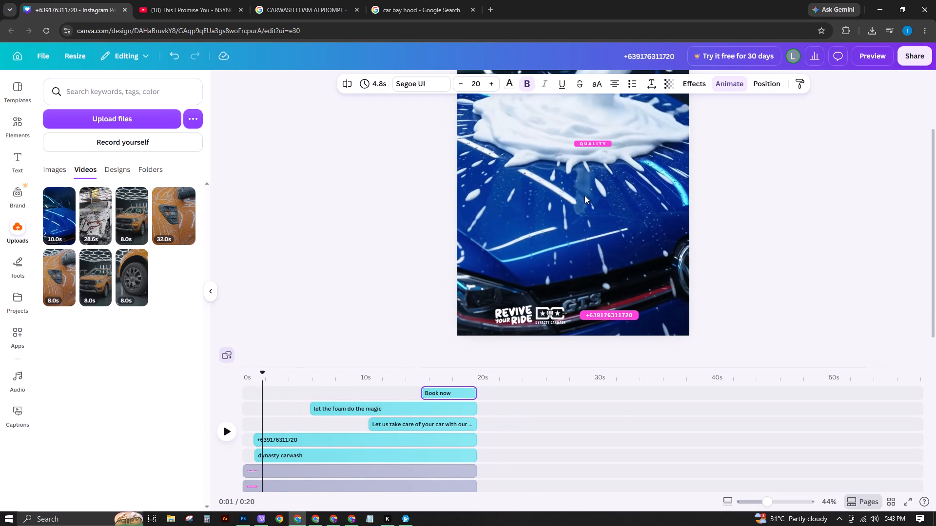
left_click(590, 144)
scroll(515, 379, "up", 4)
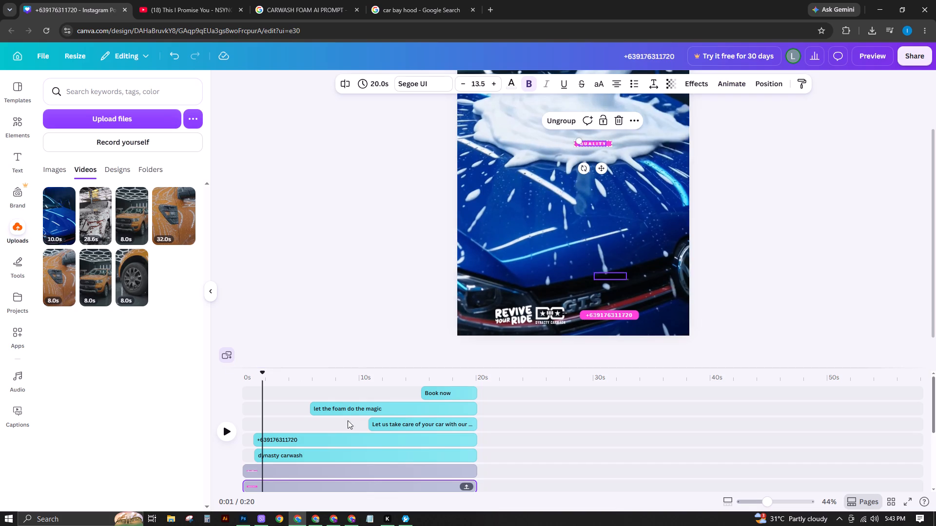
left_click(264, 465)
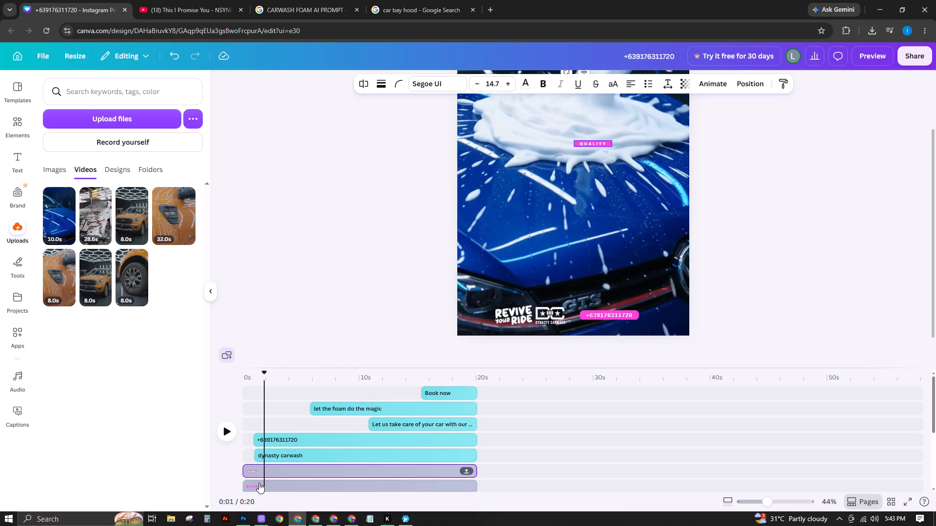
left_click(260, 483)
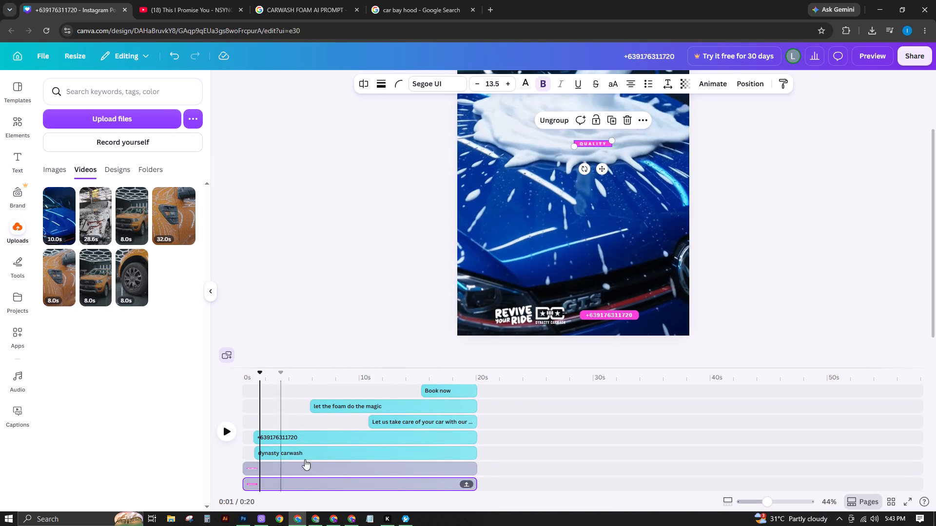
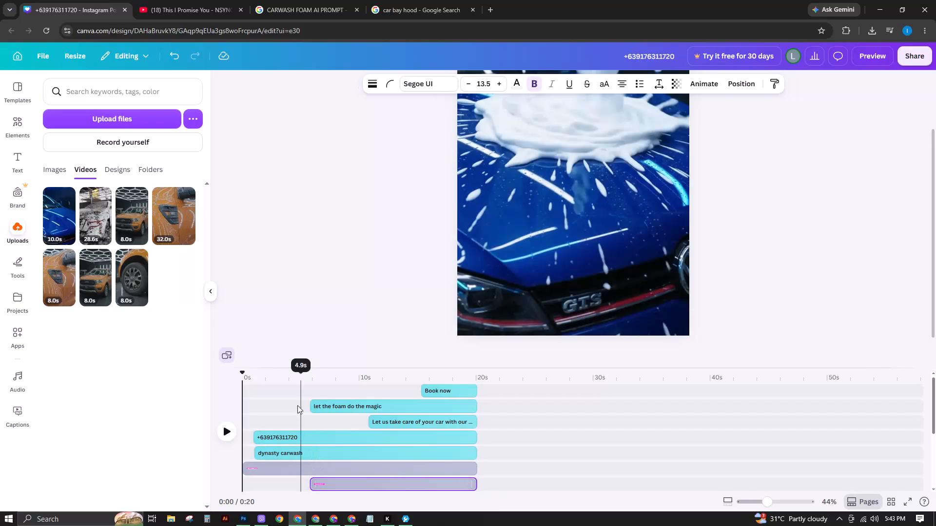
Scrub and play the video's opening seconds to check when the handle badge, logos and phone number appear.
left_click_drag(312, 374, 304, 376)
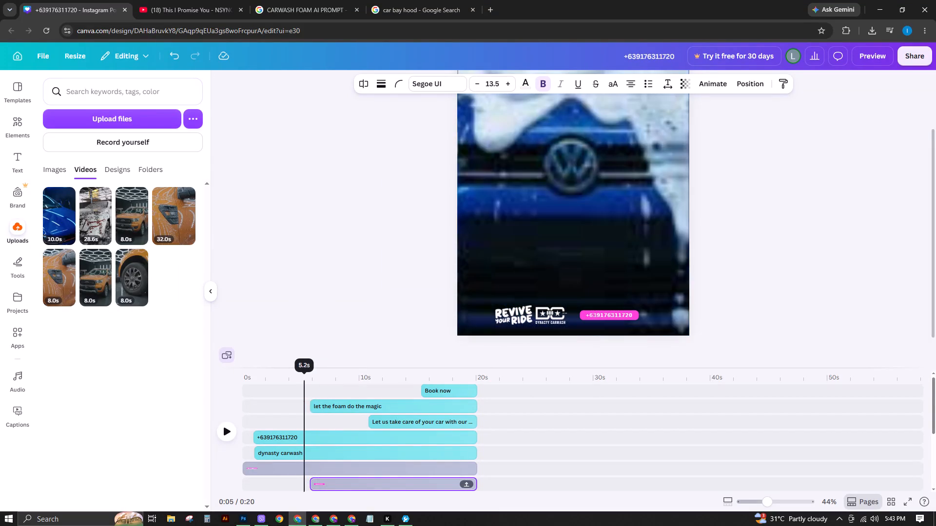
left_click_drag(304, 376, 286, 382)
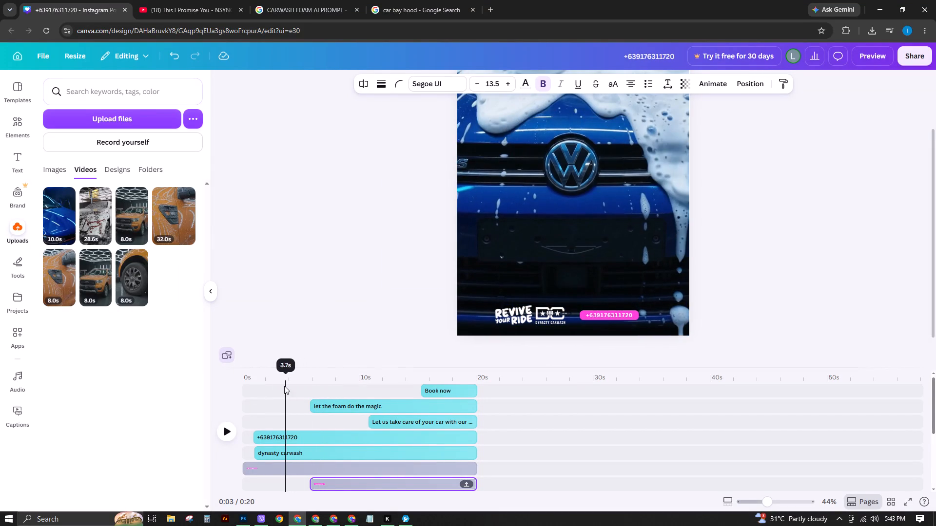
left_click(254, 473)
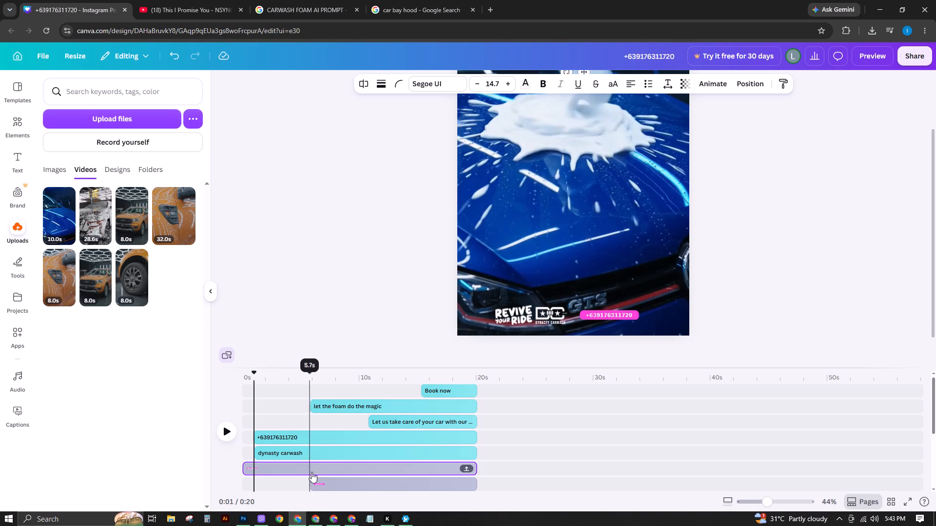
scroll(316, 468, "up", 4)
scroll(318, 424, "up", 8)
left_click_drag(253, 373, 224, 367)
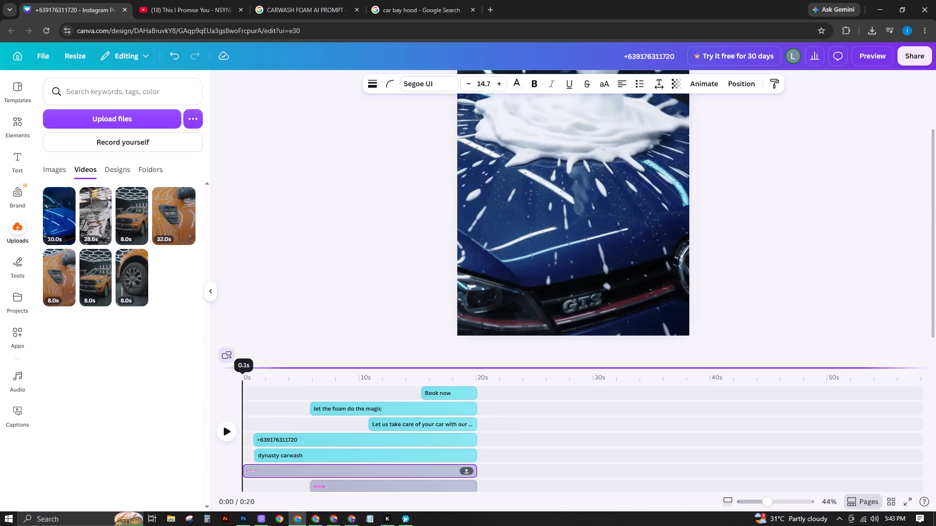
left_click_drag(224, 367, 223, 367)
left_click_drag(766, 501, 747, 495)
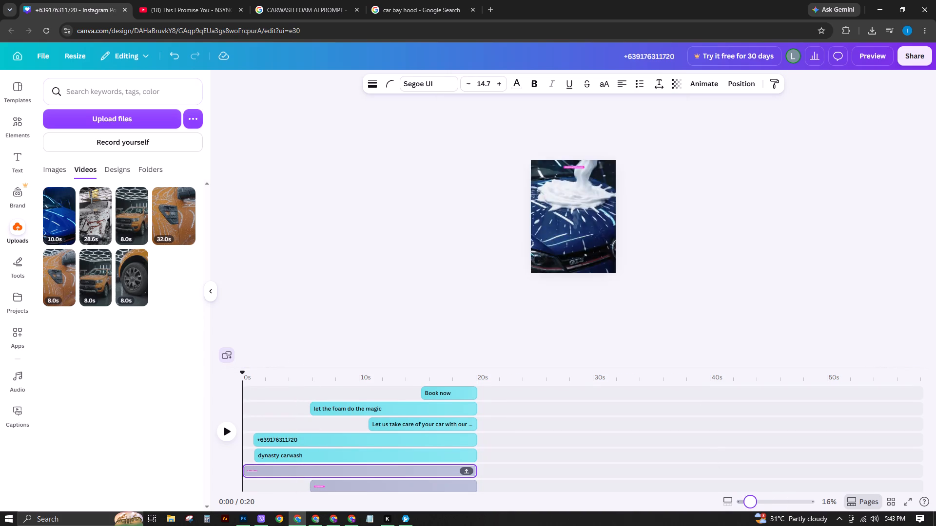
left_click_drag(747, 495, 761, 497)
key("space")
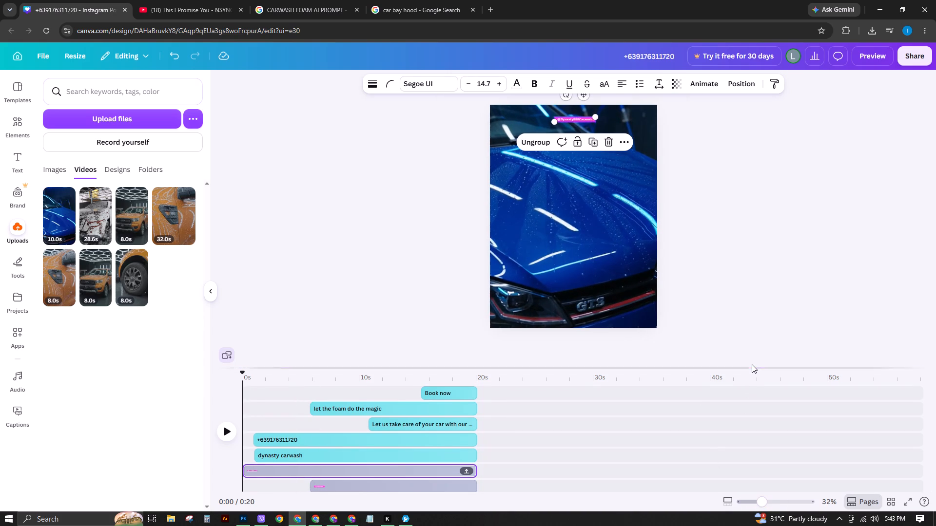
key("space")
left_click(228, 430)
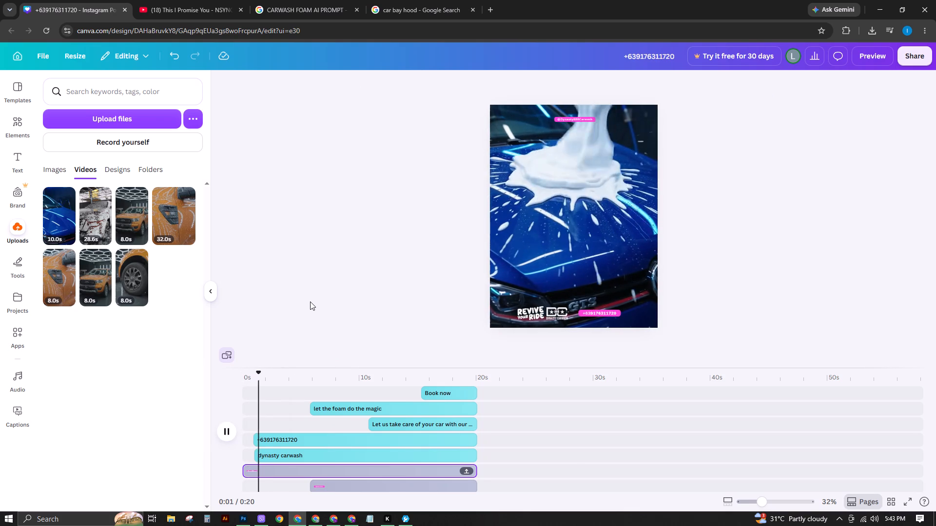
key("space")
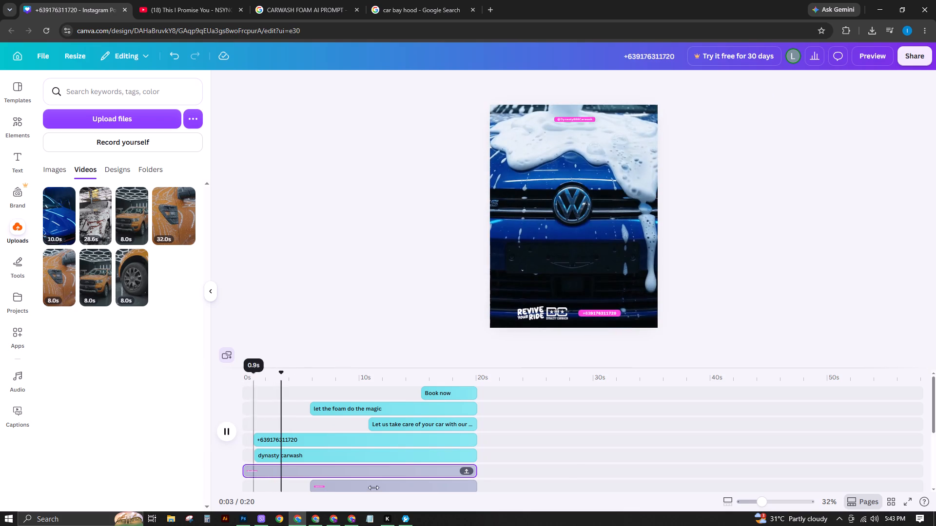
Group the "Revive your ride" logo, the Dynasty logo and the "dynasty carwash" text into one timeline layer.
left_click(538, 316)
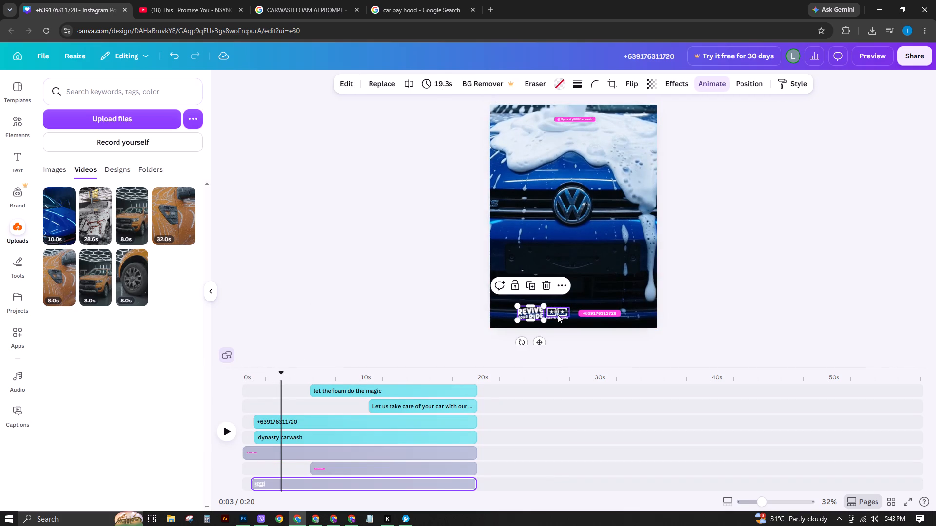
left_click(558, 315, "shift")
scroll(451, 440, "down", 2)
scroll(360, 430, "up", 1)
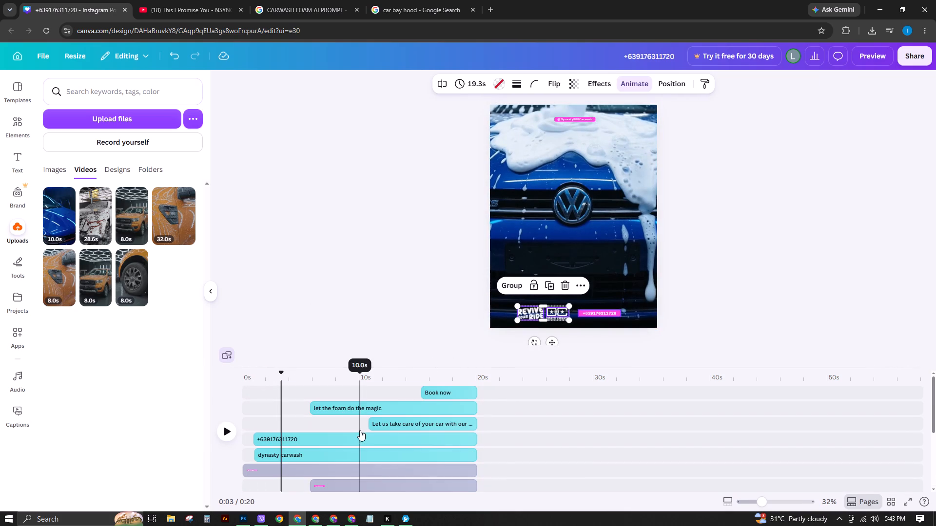
left_click_drag(494, 368, 494, 357)
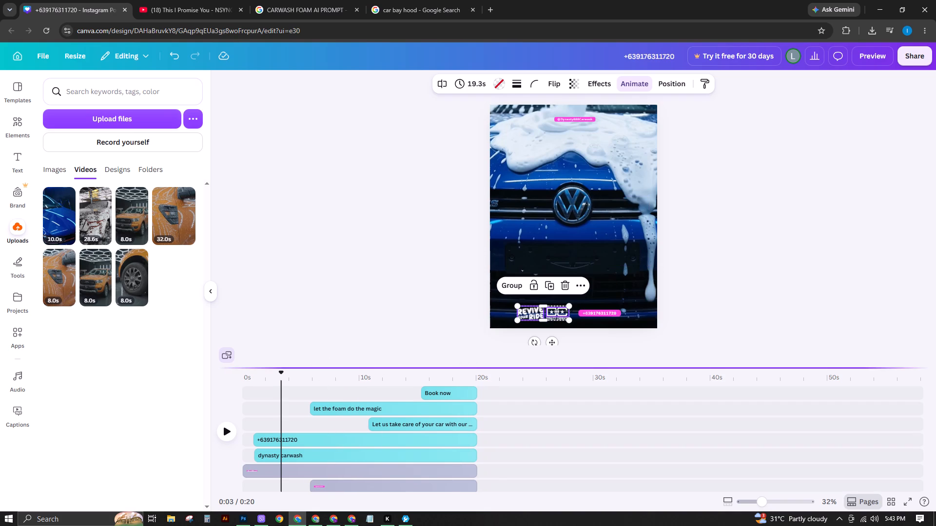
left_click_drag(494, 357, 505, 208)
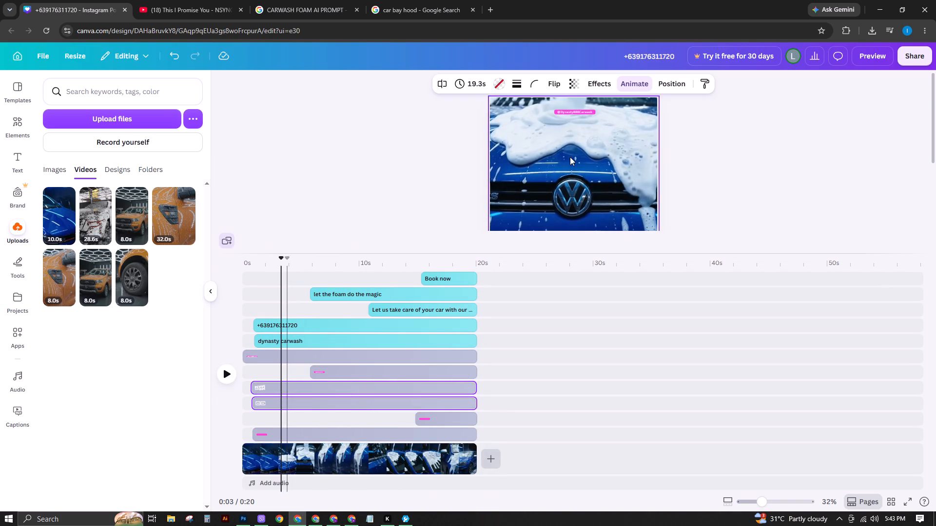
scroll(570, 156, "down", 1)
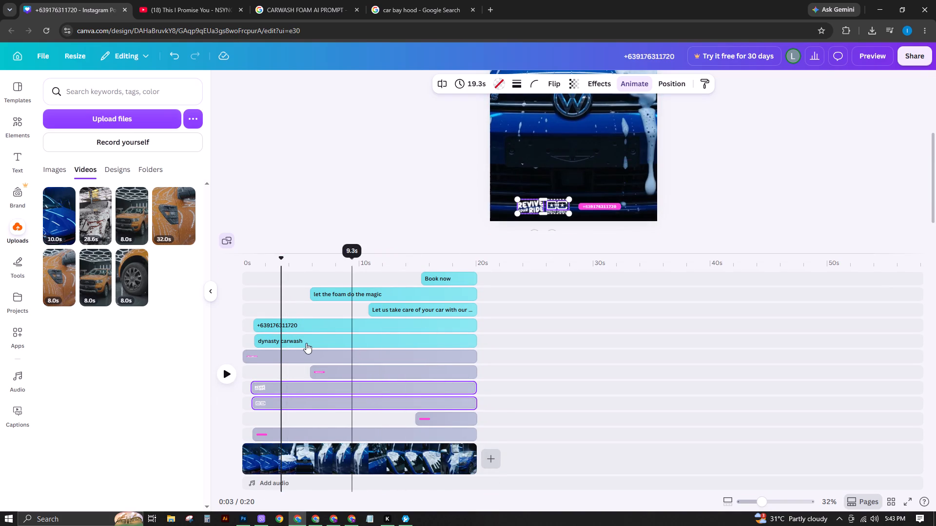
left_click(295, 341, "ctrl")
key("ctrl+g")
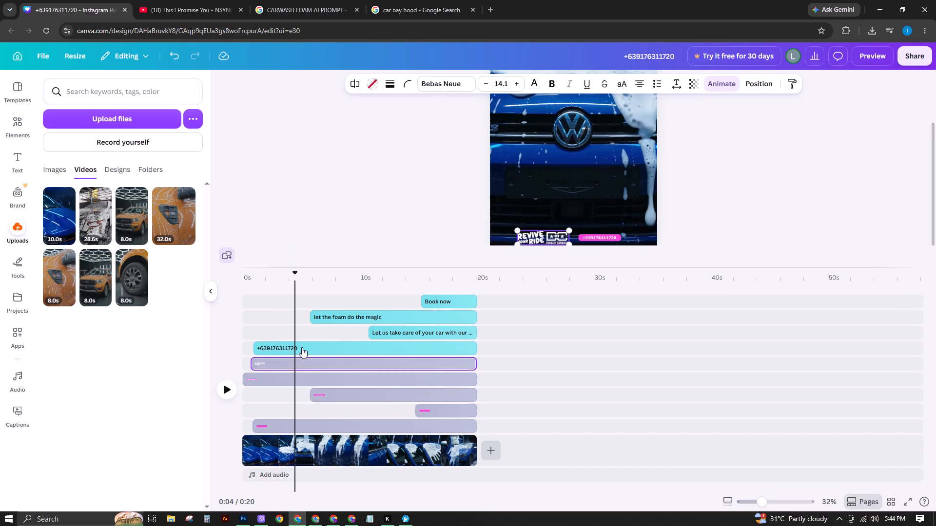
Trim the start of the grouped logos on the timeline to line up with "Book now" at about 15.2 s.
left_click_drag(255, 371, 380, 375)
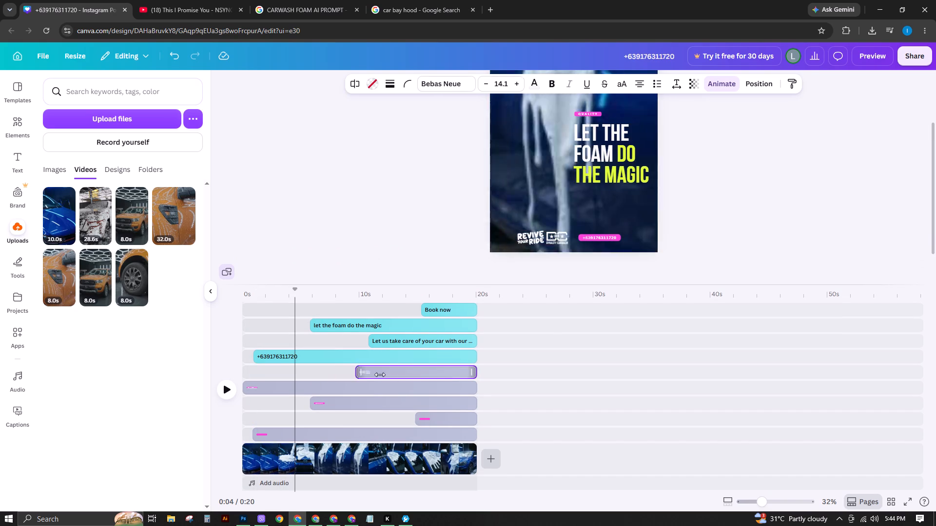
left_click_drag(380, 375, 436, 379)
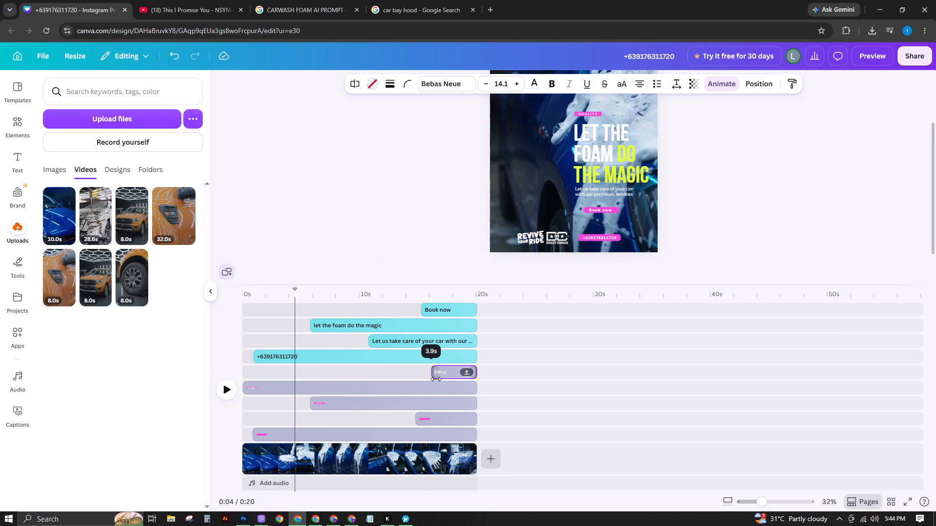
left_click_drag(436, 379, 428, 377)
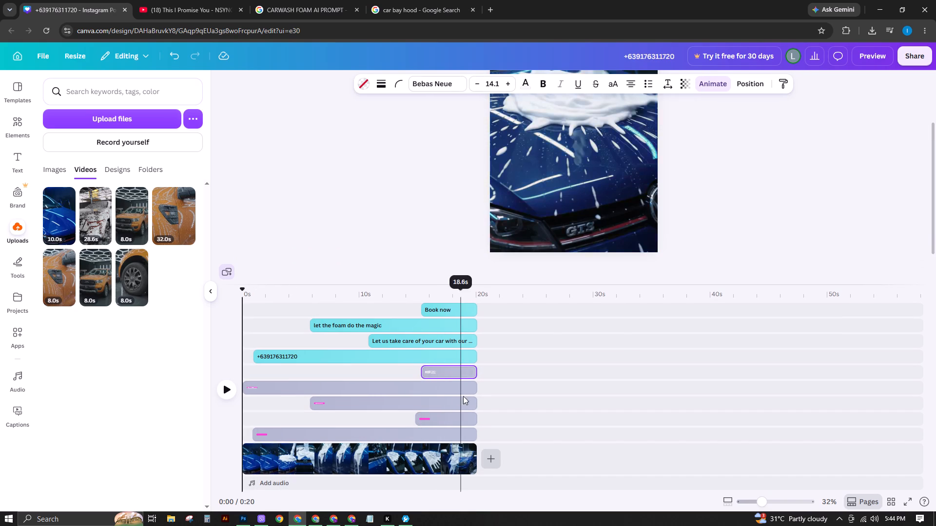
Group the phone number text with the pink bar behind it at the bottom of the ad.
left_click(407, 289)
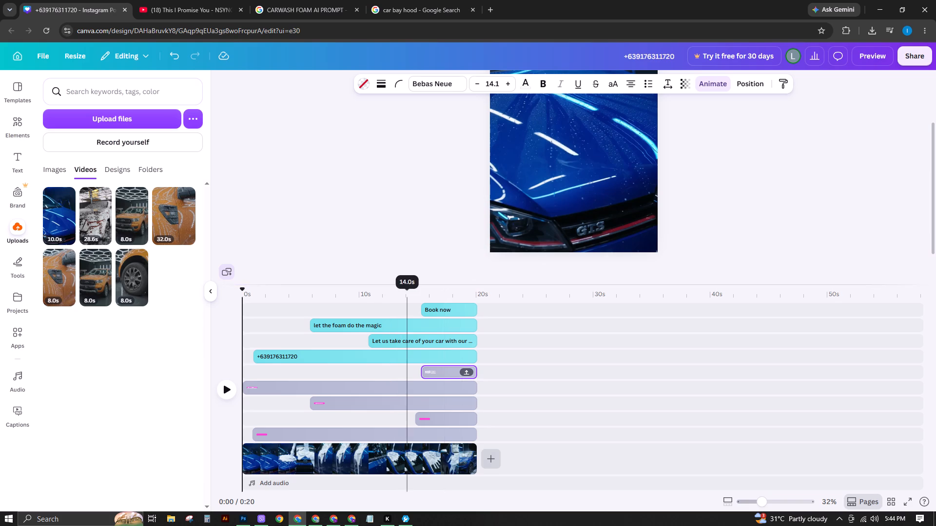
left_click(605, 236)
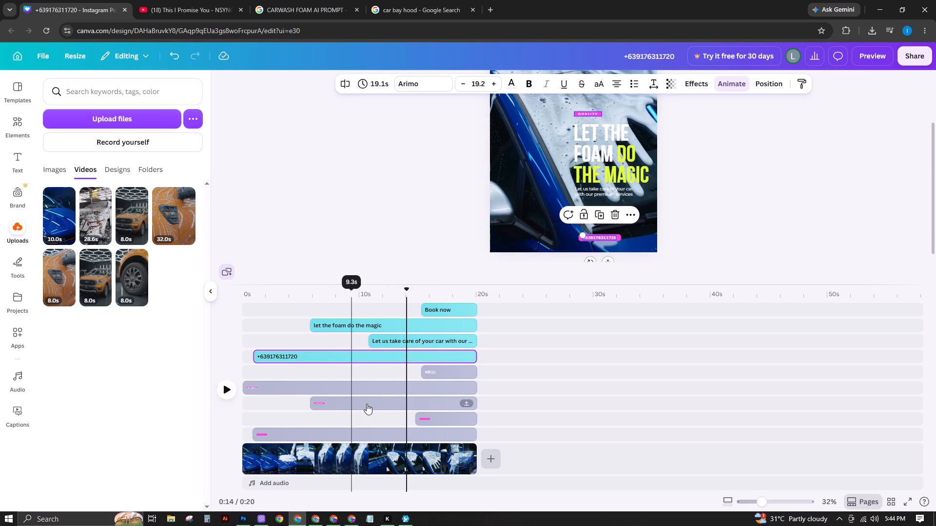
scroll(397, 405, "up", 1)
scroll(444, 404, "up", 2)
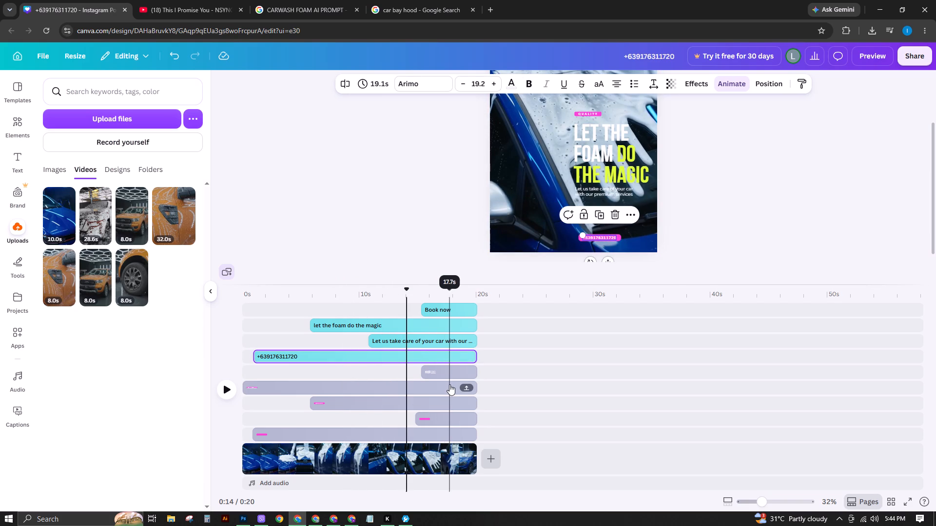
left_click(314, 386)
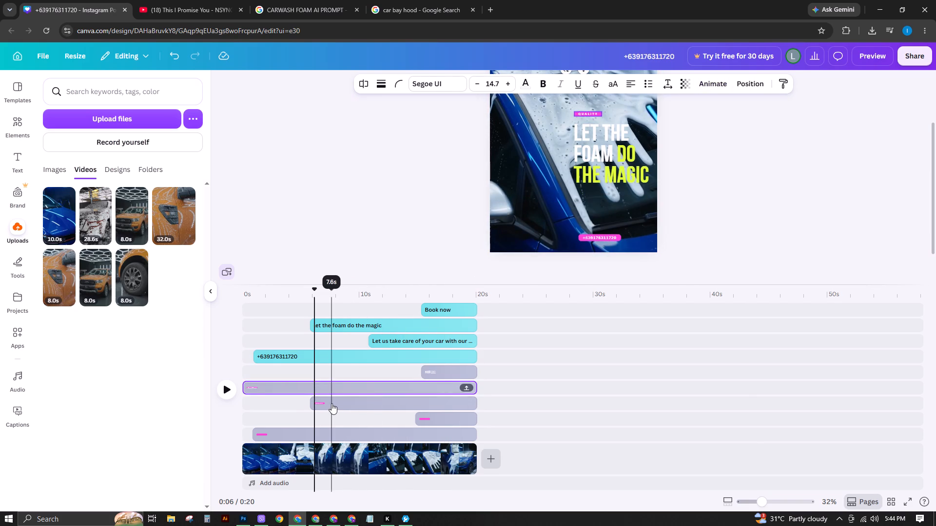
left_click(331, 403)
left_click(593, 236)
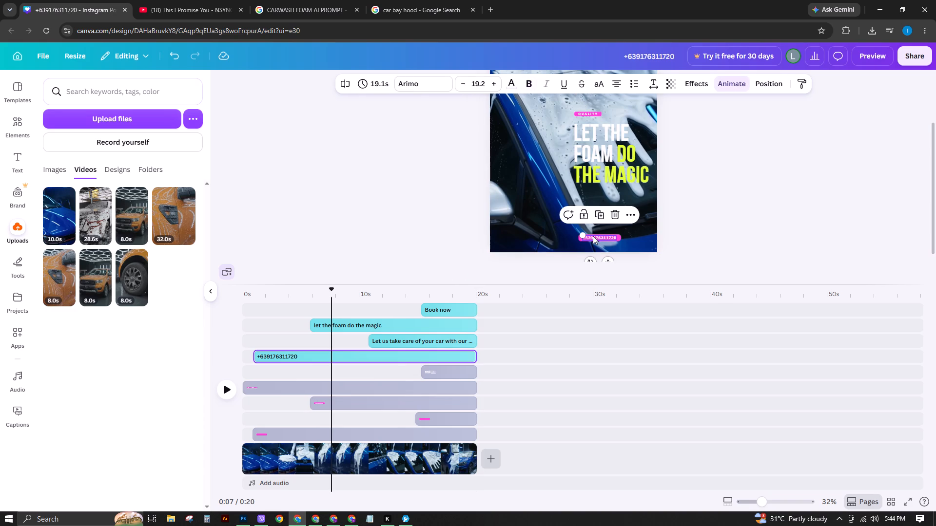
scroll(496, 403, "up", 2)
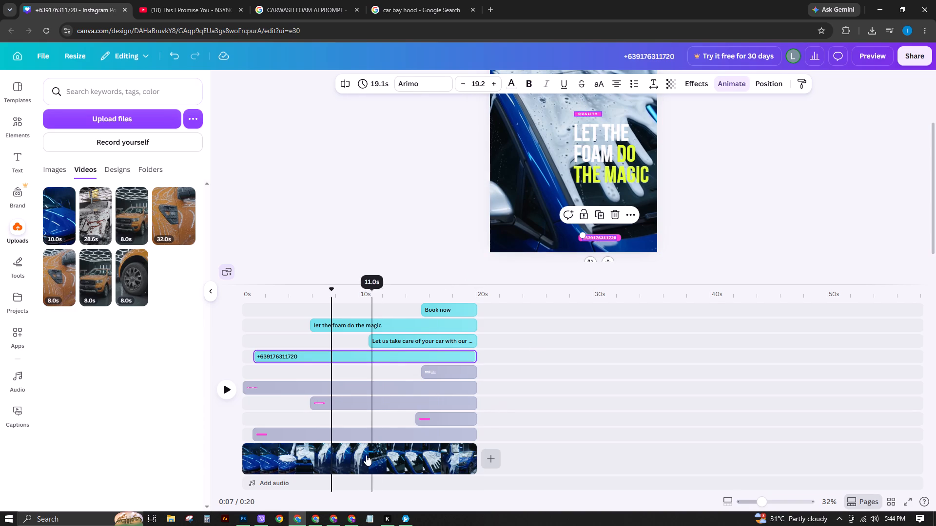
scroll(366, 451, "down", 2)
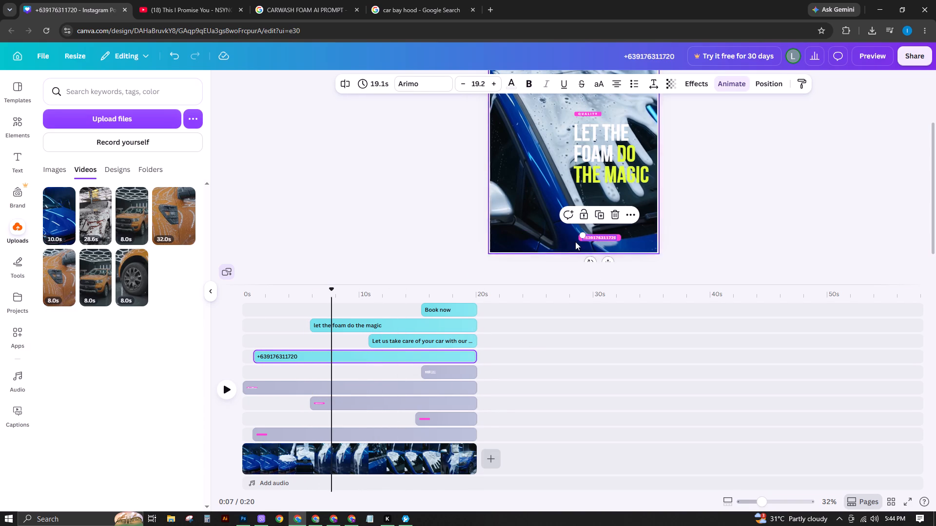
left_click(714, 225)
left_click(619, 237)
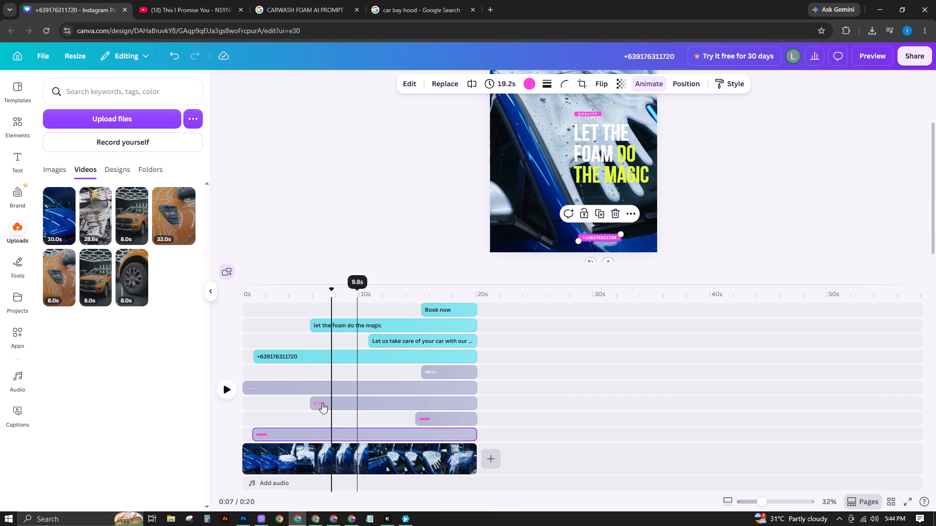
left_click(283, 386)
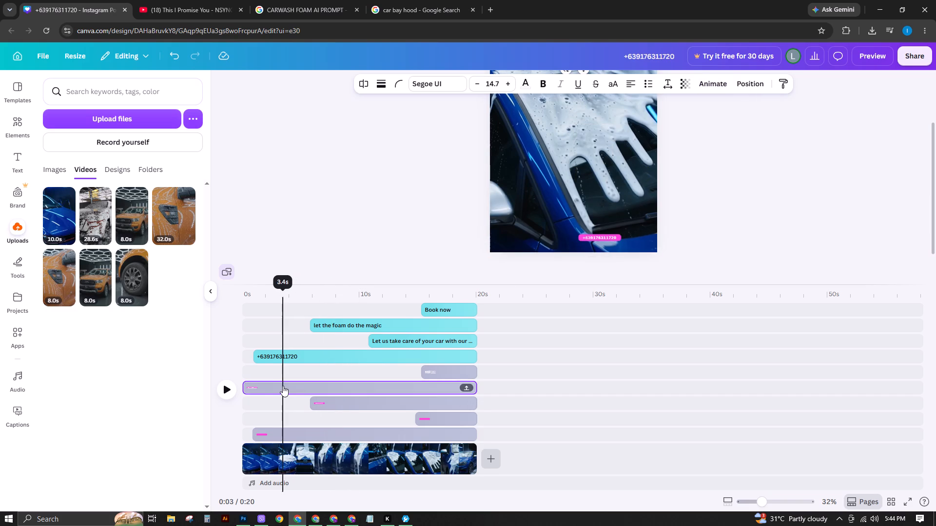
left_click(273, 431)
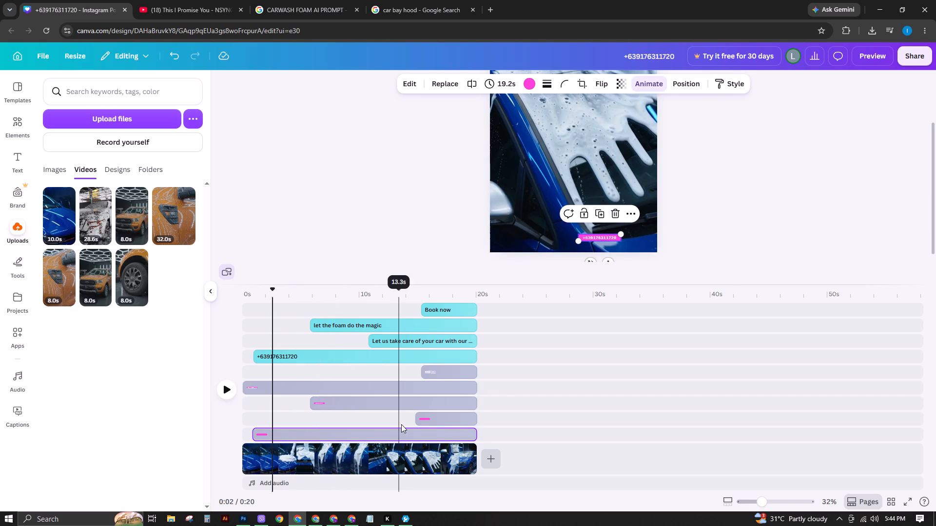
left_click(601, 239)
left_click(301, 431, "ctrl")
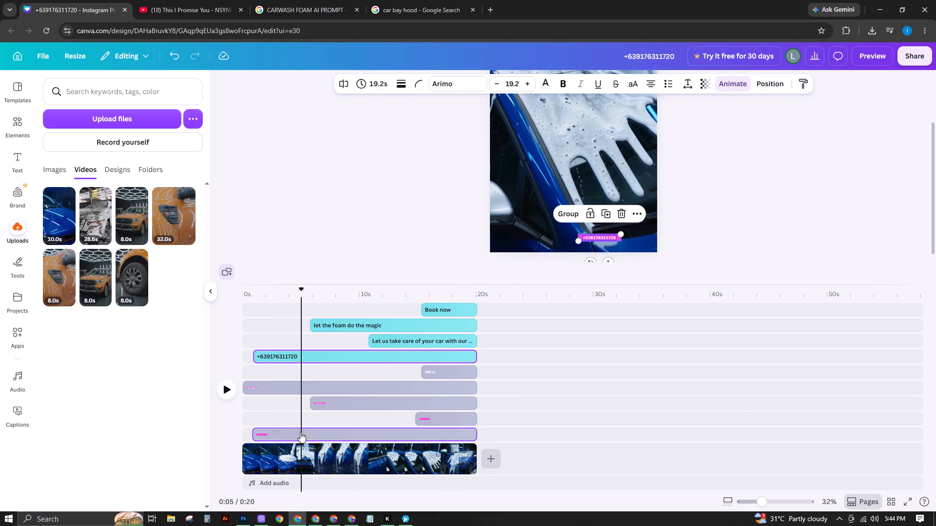
key("ctrl+g")
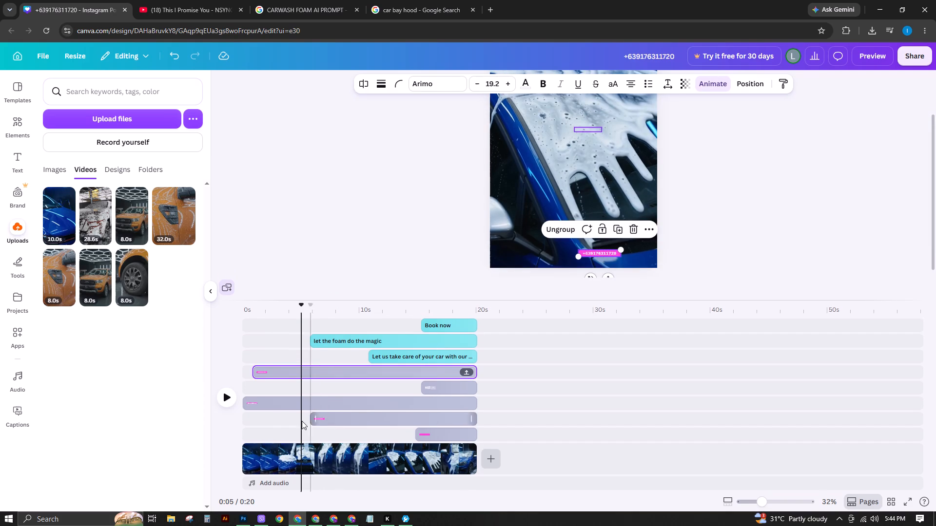
Trim the start of the grouped phone number badge on the timeline to about 15.2 s, matching the grouped logos.
left_click_drag(256, 373, 422, 382)
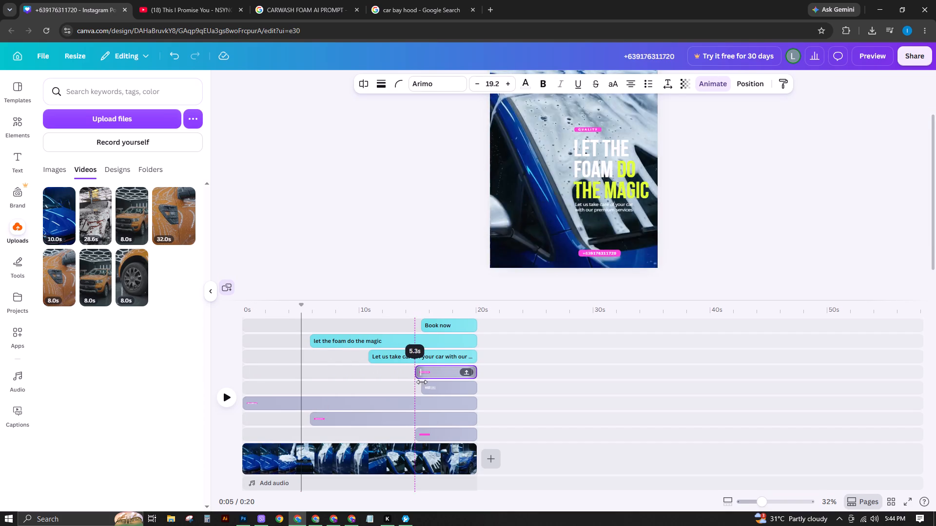
left_click_drag(422, 382, 425, 382)
Move the logo group and the phone number badge together slightly right and up along the ad's bottom edge.
left_click(445, 385, "ctrl")
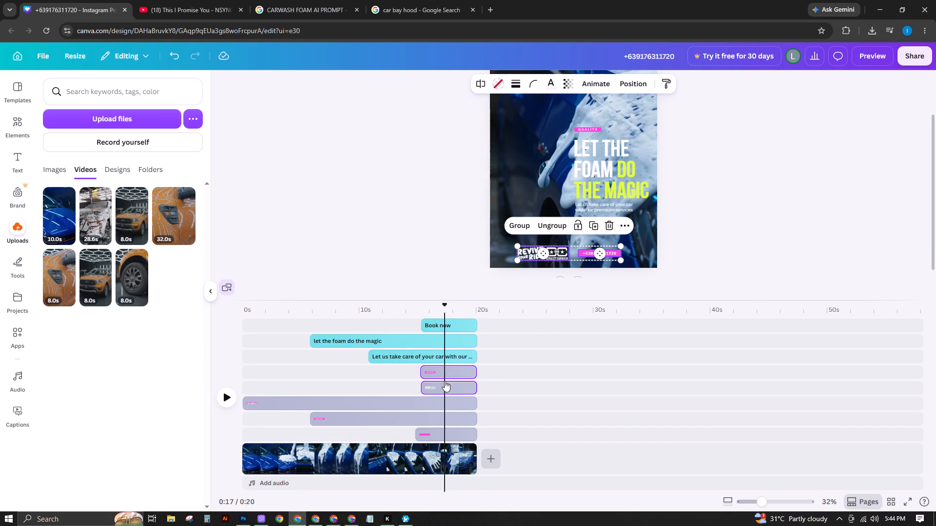
left_click_drag(571, 253, 583, 252)
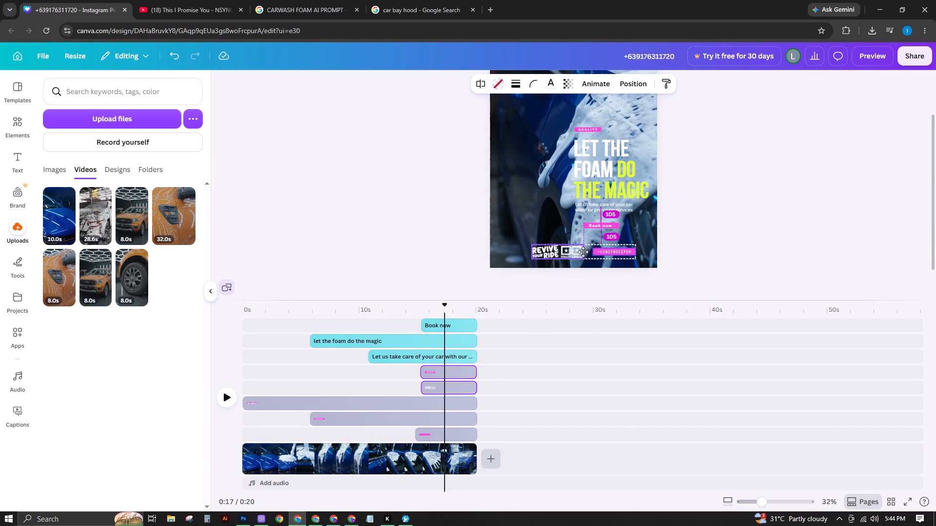
left_click_drag(583, 252, 581, 252)
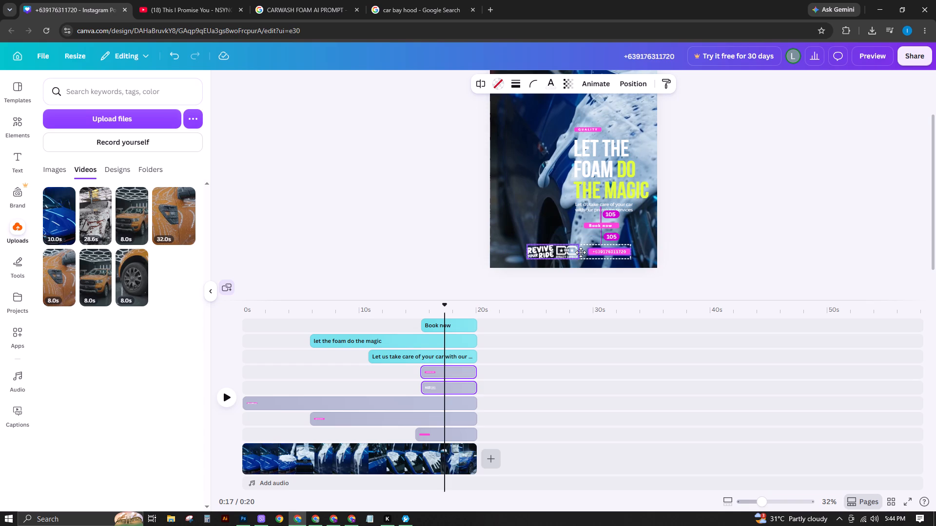
left_click_drag(581, 252, 580, 252)
left_click(589, 253)
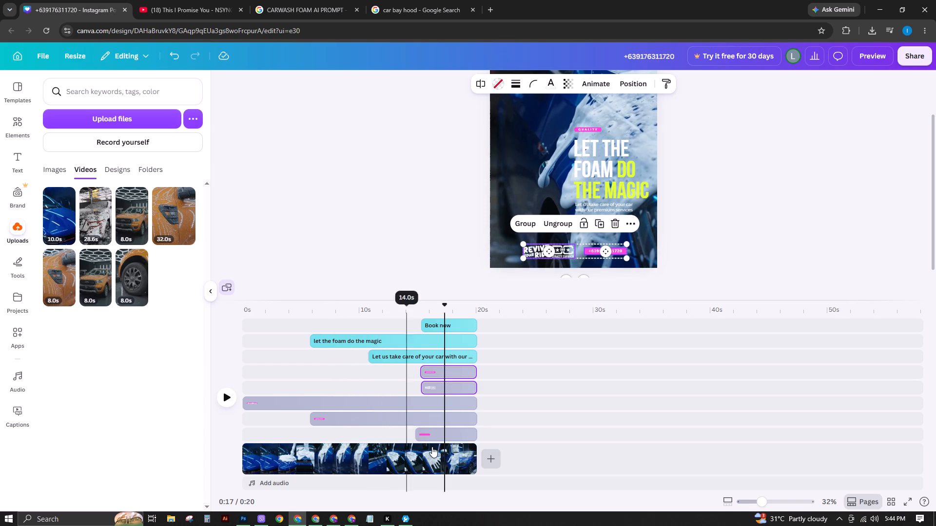
Trim the start of the grouped handle badge at the ad's top edge to about 15.2 s and play the video back.
left_click(278, 403)
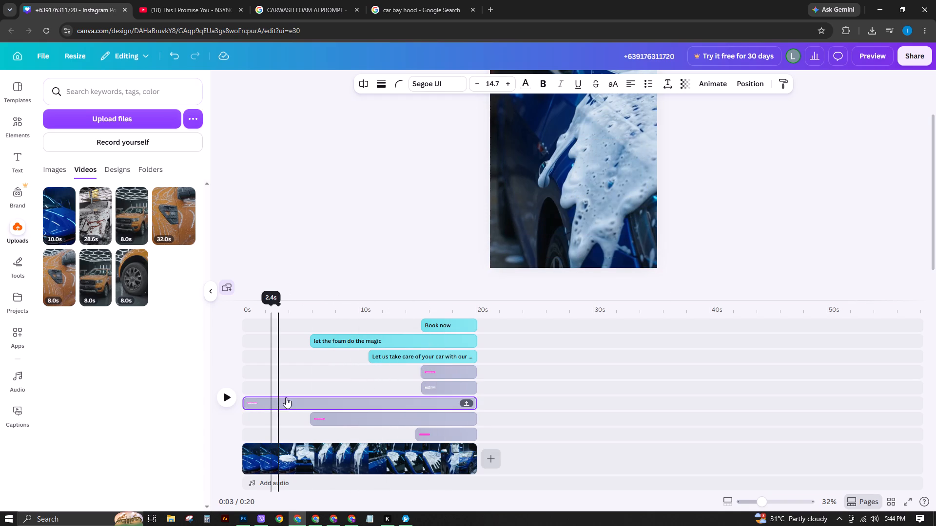
left_click_drag(245, 400, 422, 403)
scroll(362, 355, "up", 7)
key("space")
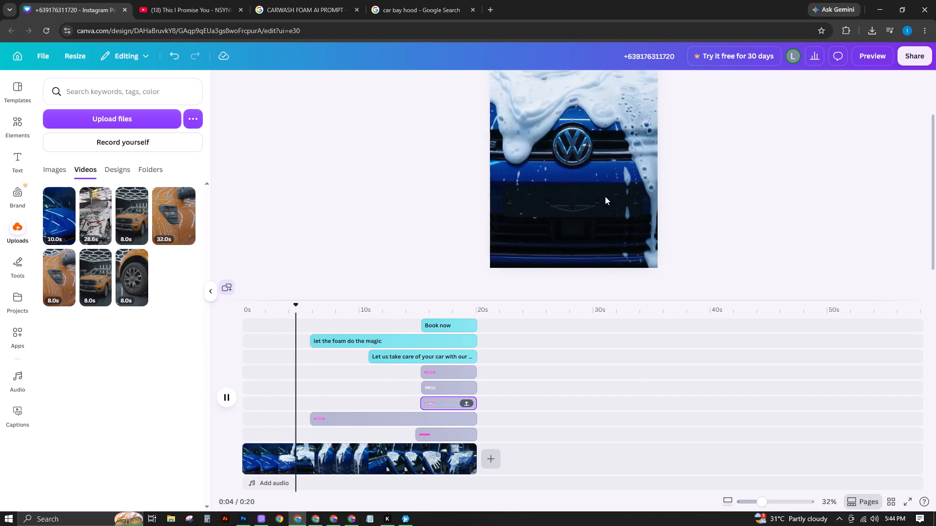
left_click_drag(626, 300, 638, 377)
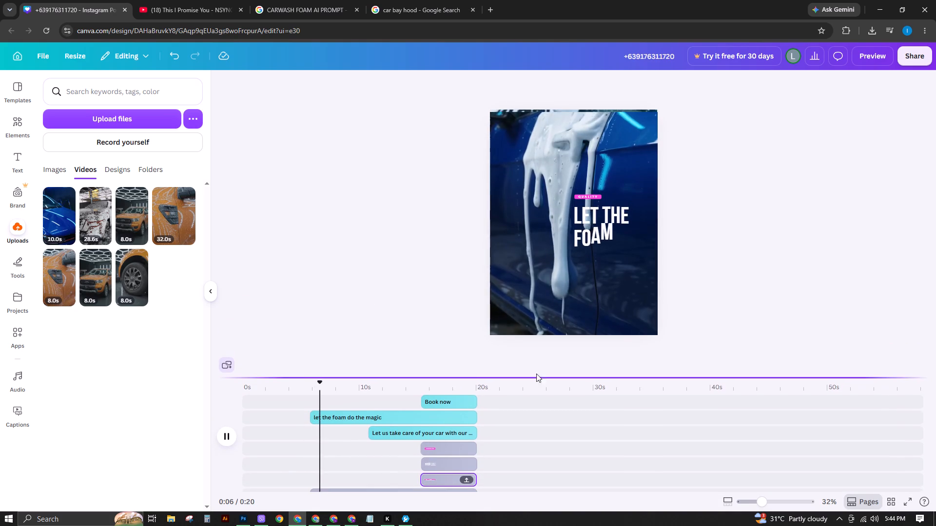
left_click_drag(328, 382, 223, 383)
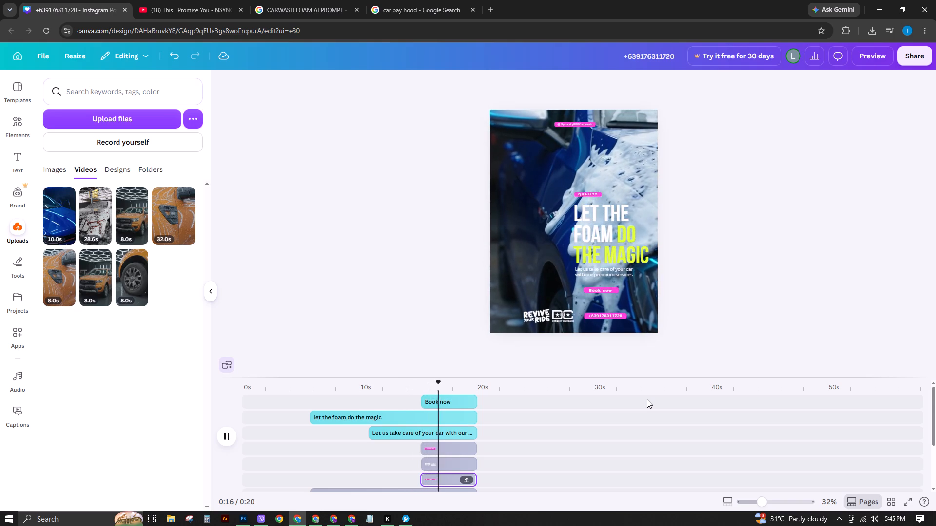
key("space")
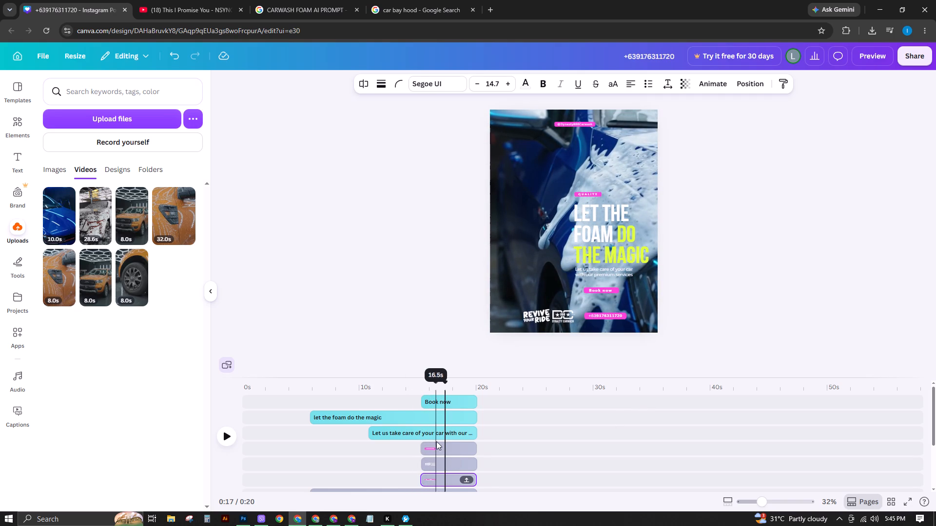
Group the "Book now" text with the phone number badge, trim the group's start to about 12.4 s, and preview it.
left_click(436, 446)
left_click(436, 402, "ctrl")
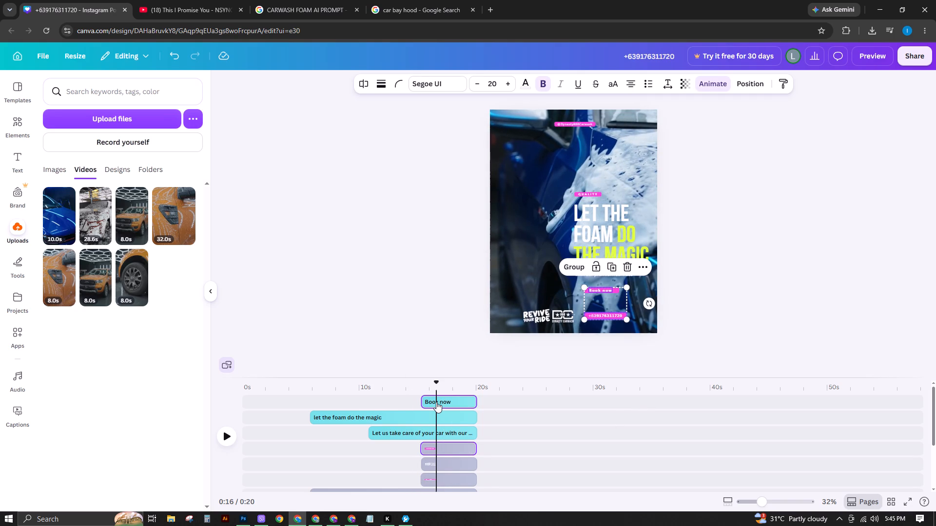
key("ctrl+g")
left_click_drag(422, 434, 399, 431)
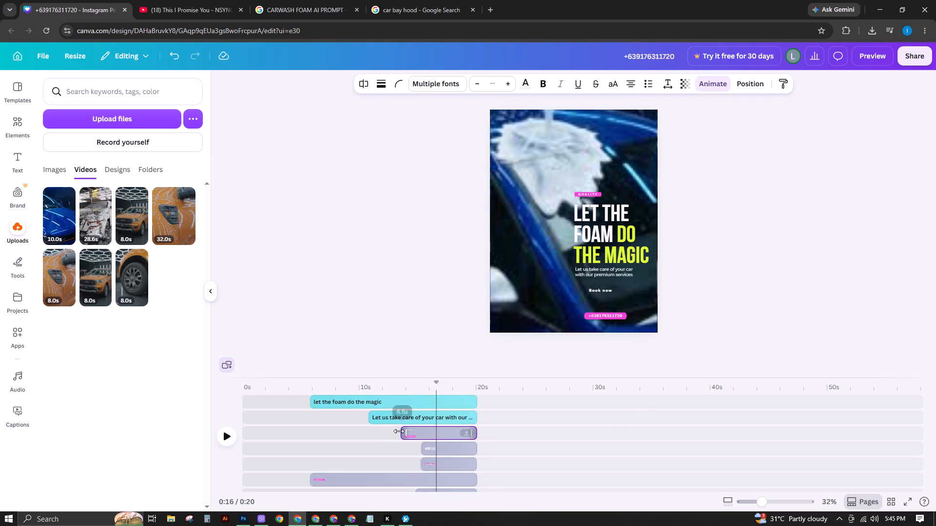
left_click_drag(399, 431, 389, 430)
left_click(301, 387)
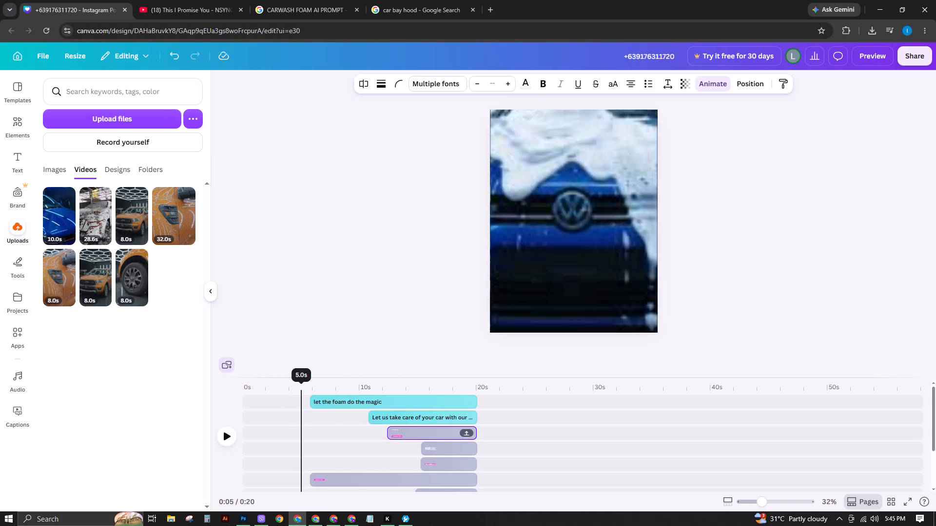
key("space")
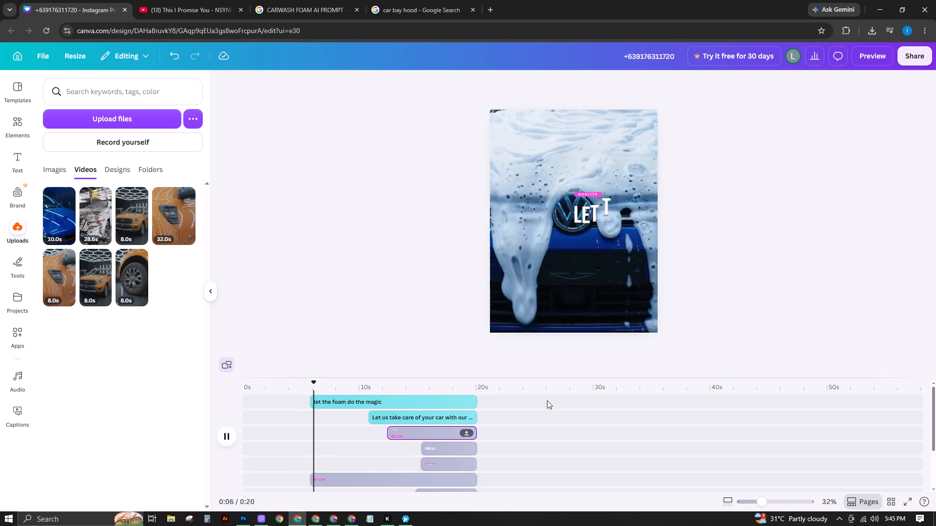
key("space")
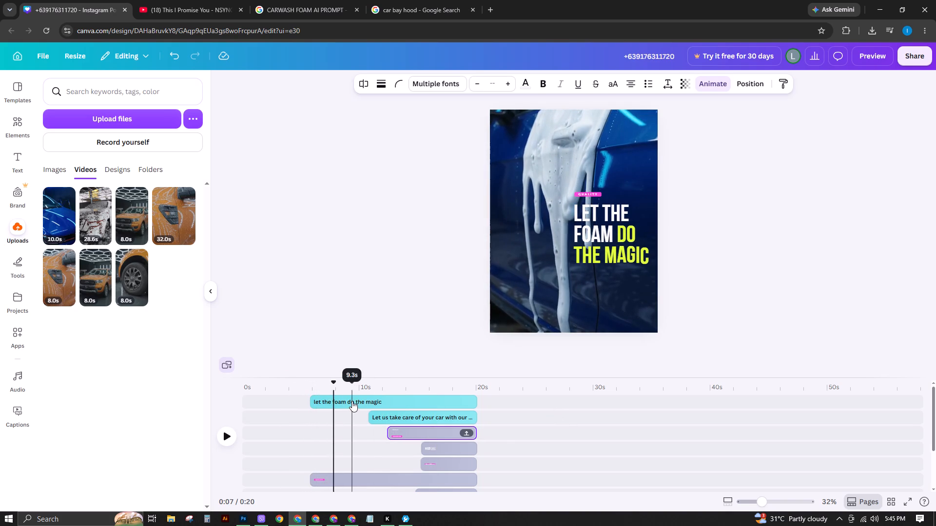
Trim the start of the "let the foam do the magic" headline to about 6.8 s and play back the timing.
left_click(352, 401)
scroll(448, 431, "up", 1)
scroll(544, 432, "up", 4)
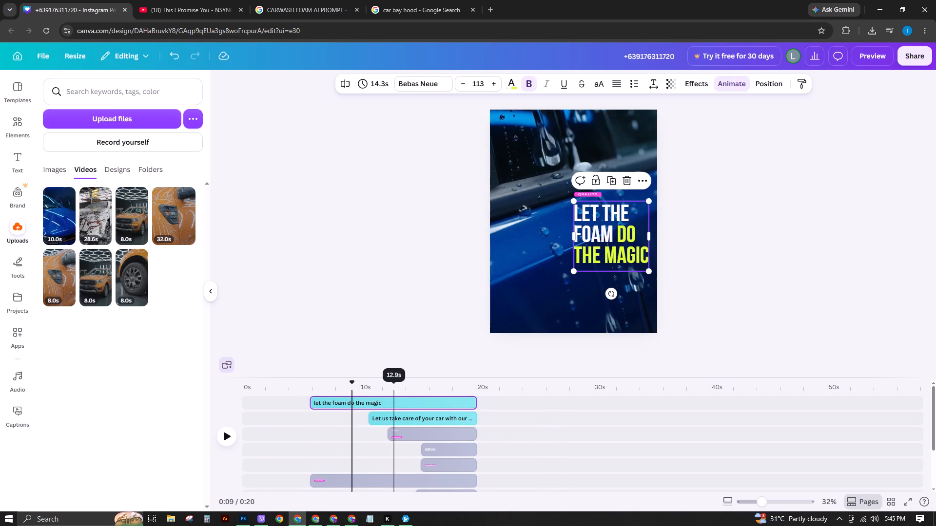
left_click_drag(346, 382, 286, 385)
key("space")
key("space")
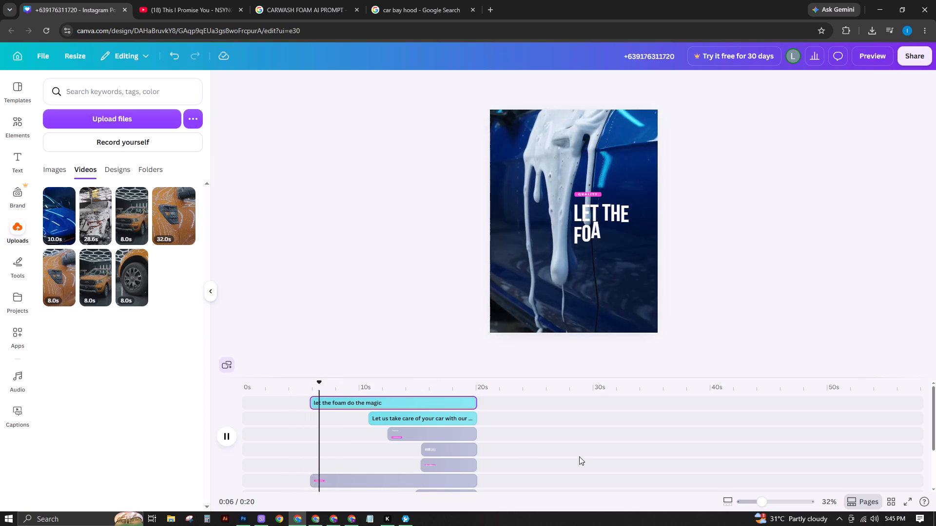
key("space")
left_click_drag(310, 405, 319, 405)
left_click(309, 386)
key("space")
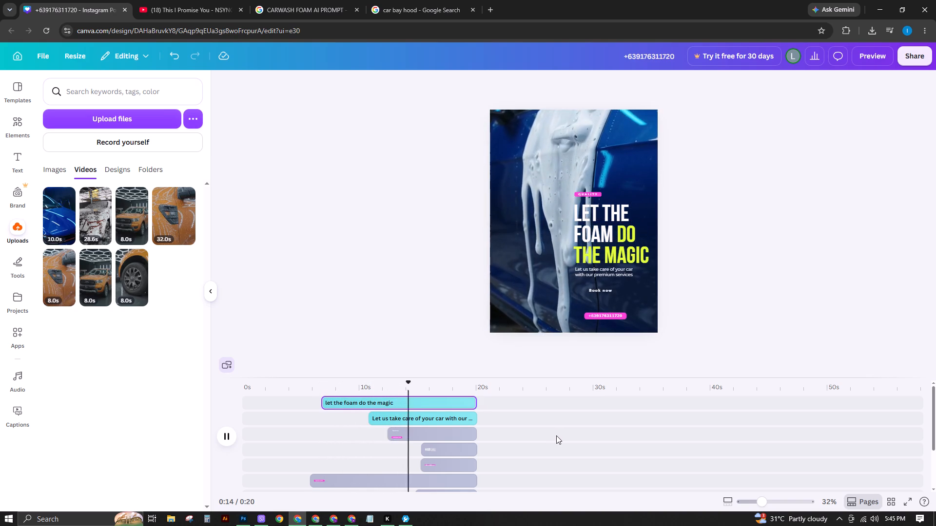
key("space")
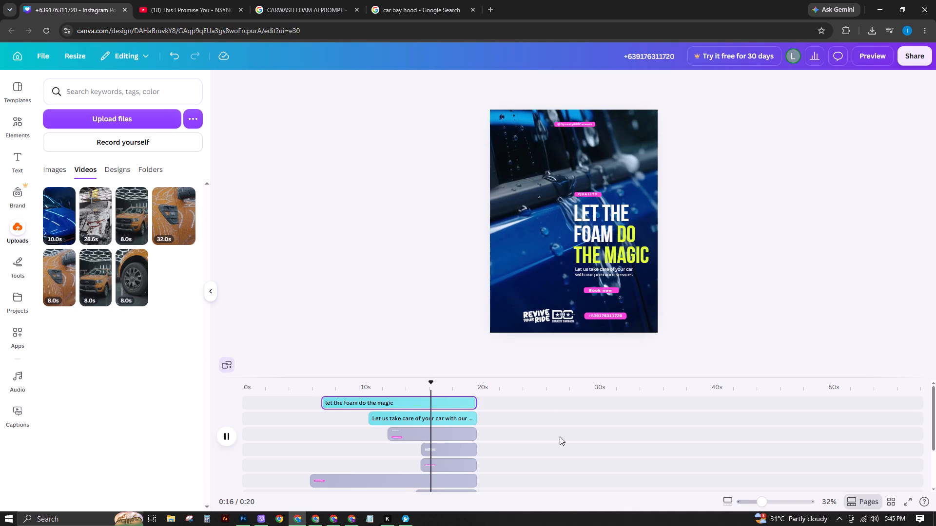
Ungroup the "Book now" text from the phone number badge.
left_click(594, 290)
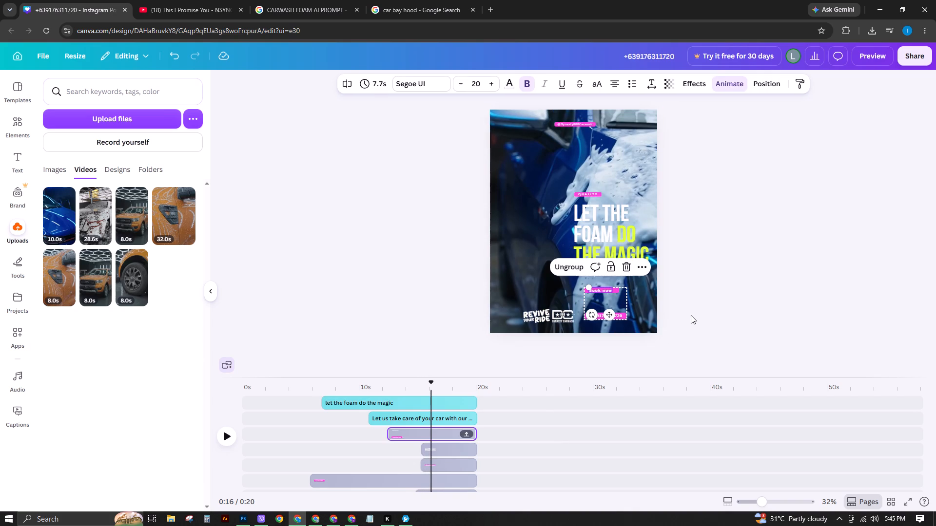
left_click(691, 311)
left_click_drag(765, 502, 775, 503)
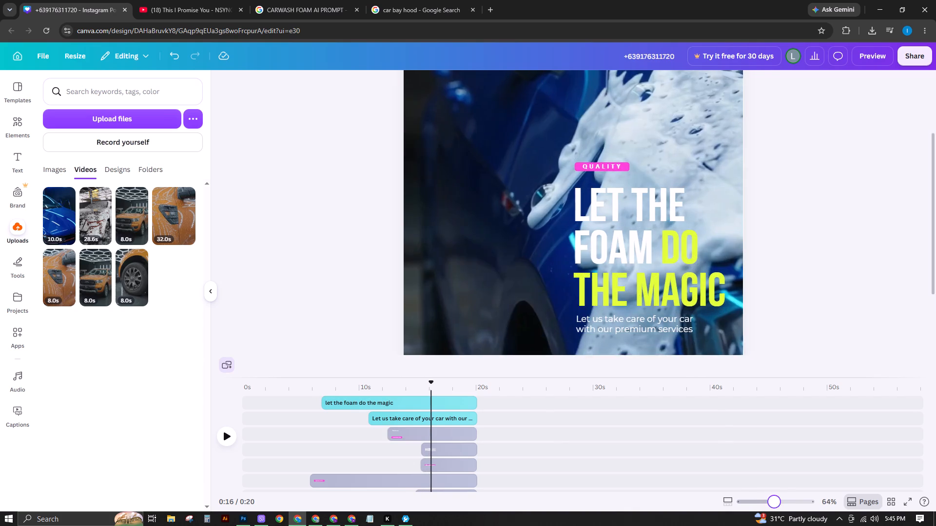
left_click_drag(775, 503, 776, 503)
scroll(810, 223, "down", 3)
left_click(663, 254)
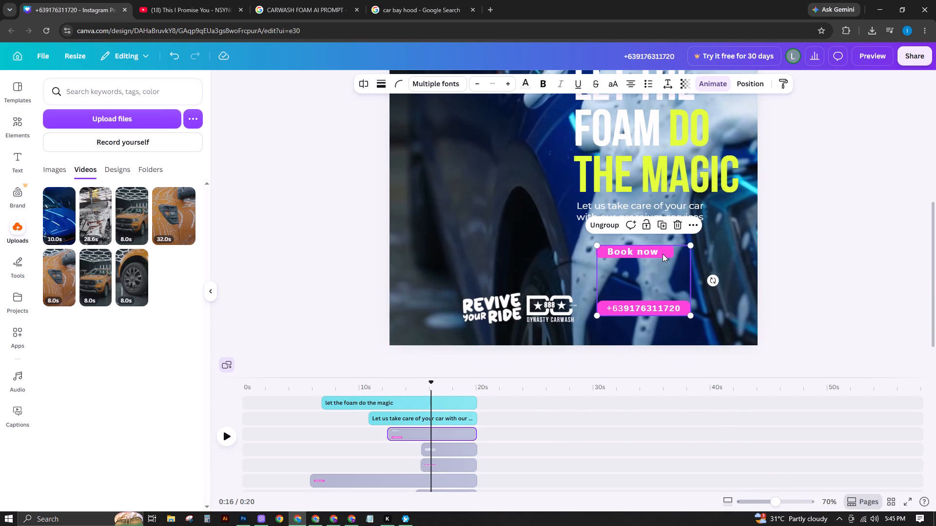
left_click(606, 223)
left_click(815, 249)
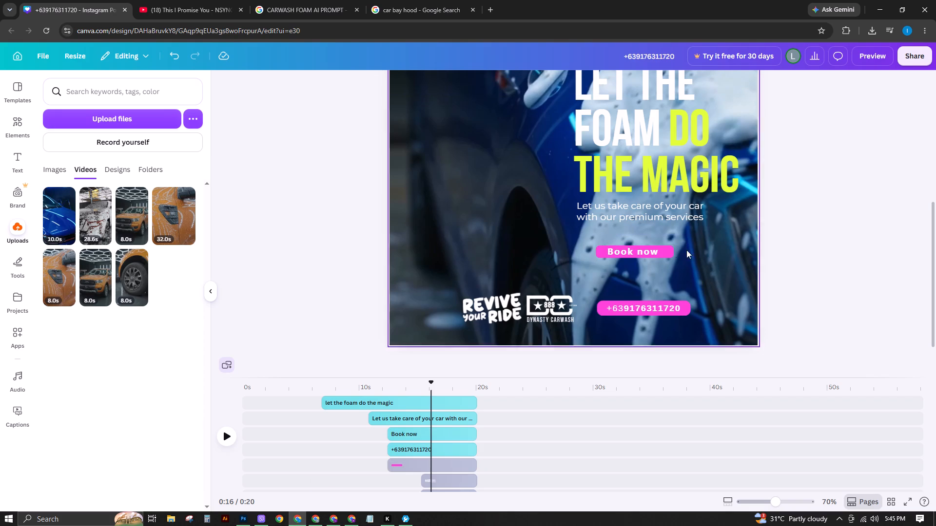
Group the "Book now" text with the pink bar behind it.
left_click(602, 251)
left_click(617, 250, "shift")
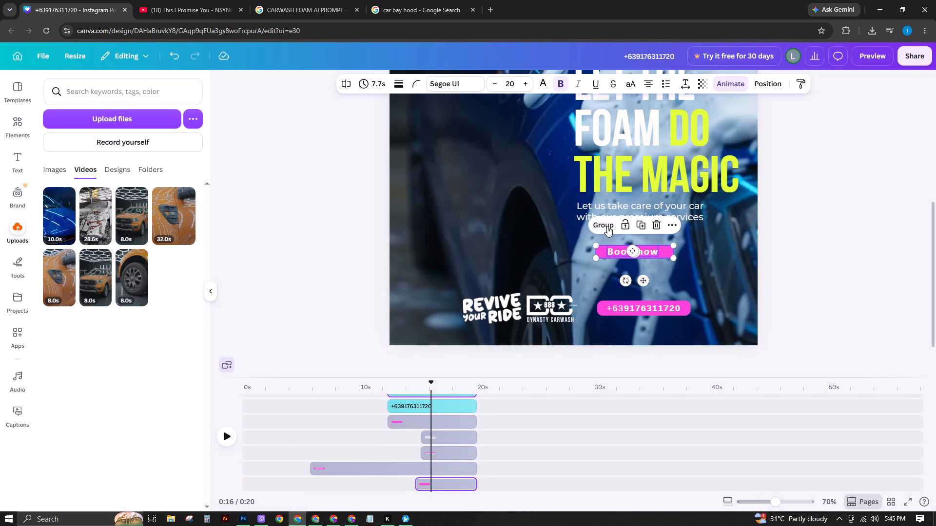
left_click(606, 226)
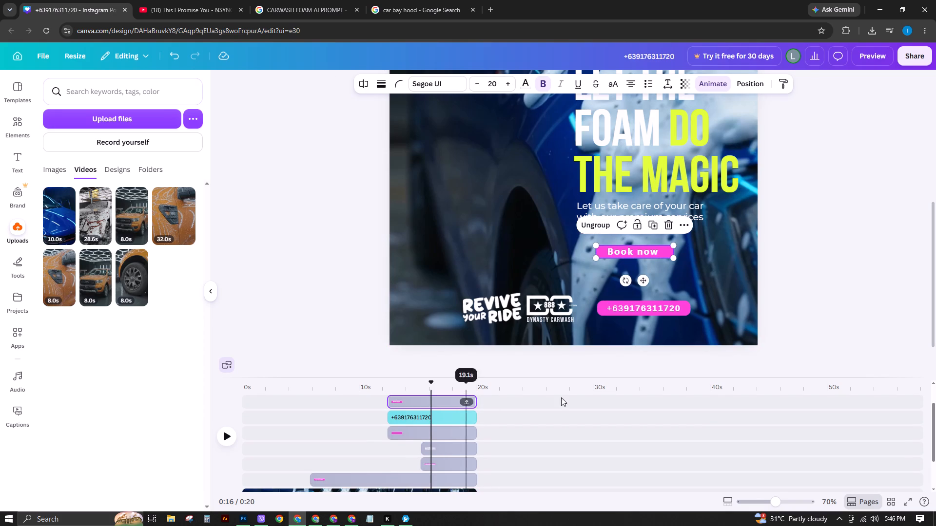
Regroup the phone number text with the pink bar behind it at the bottom of the ad.
left_click(598, 309)
left_click(619, 309, "shift")
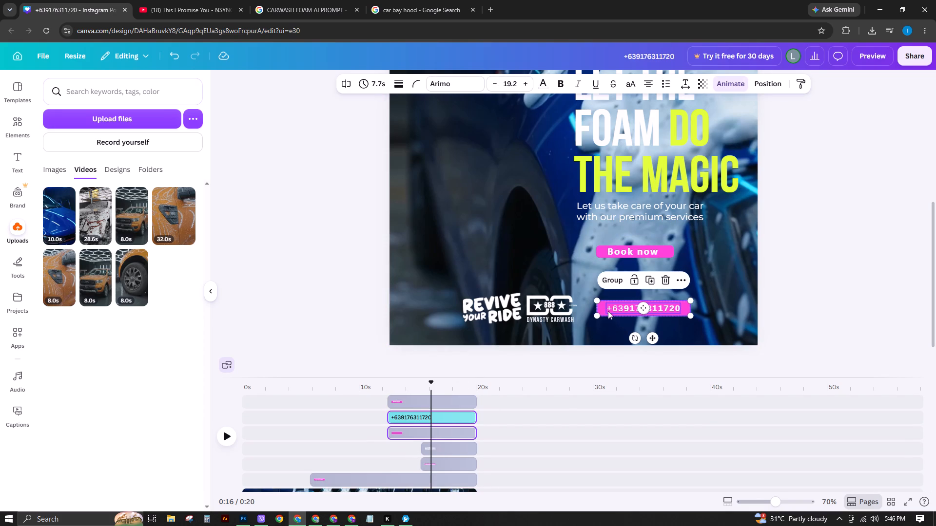
left_click(617, 281)
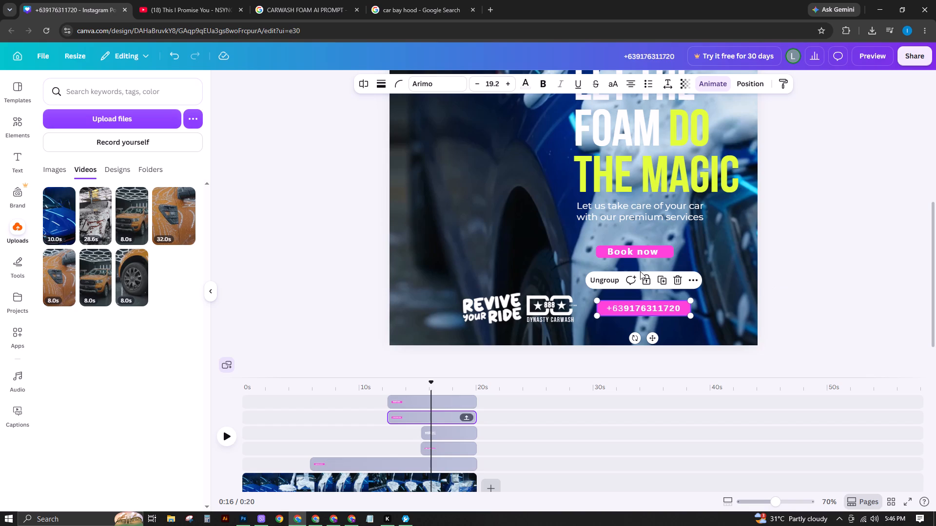
Scrub the timeline between about 11.8 s and 14.8 s to examine when the "Book now" text and its bar appear.
left_click(623, 254)
scroll(426, 408, "down", 1)
scroll(465, 429, "up", 1)
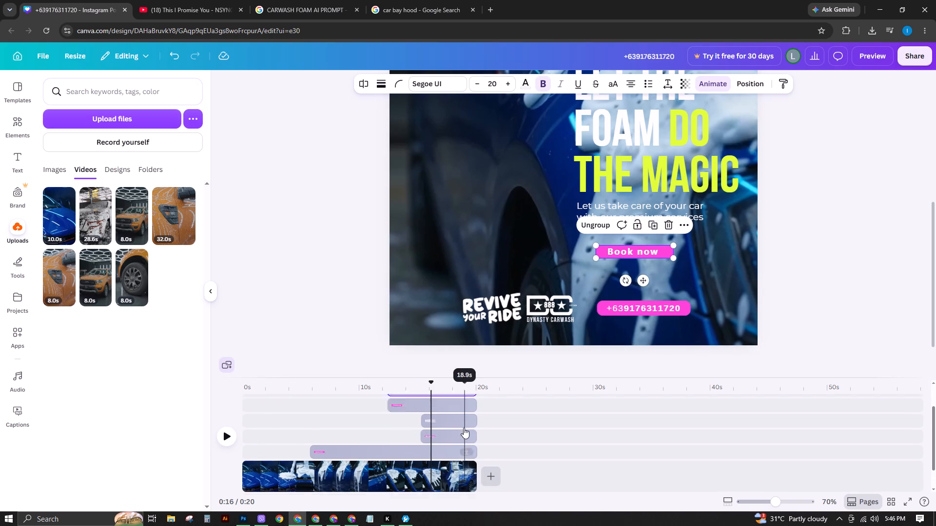
scroll(428, 395, "up", 1)
left_click_drag(430, 386, 380, 386)
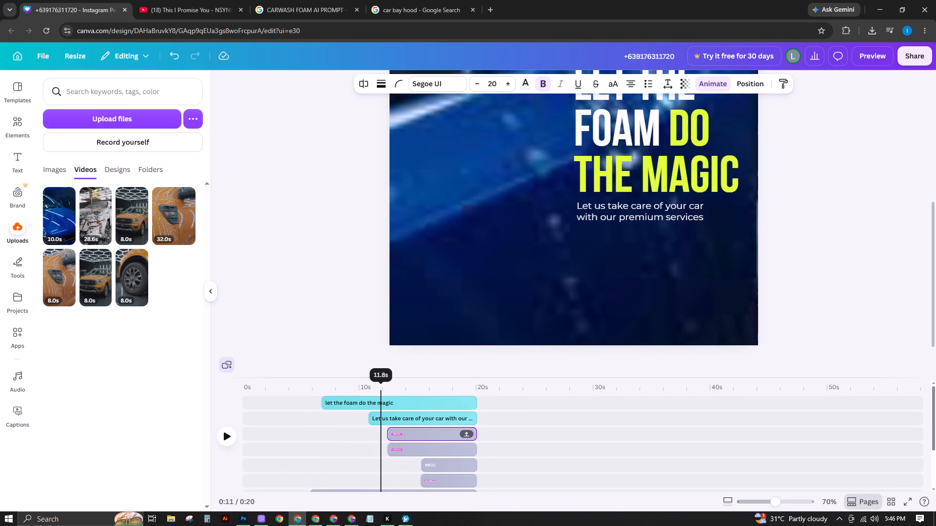
left_click_drag(380, 386, 388, 390)
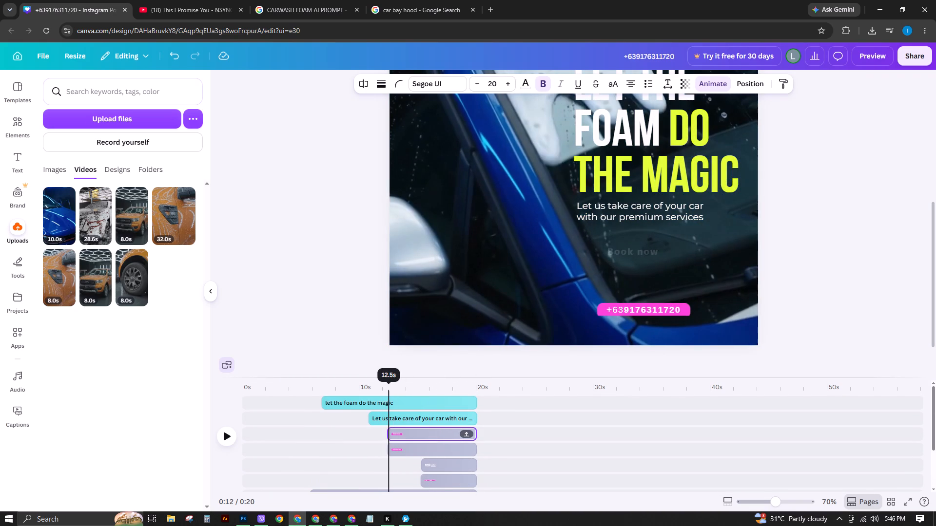
left_click_drag(388, 390, 419, 399)
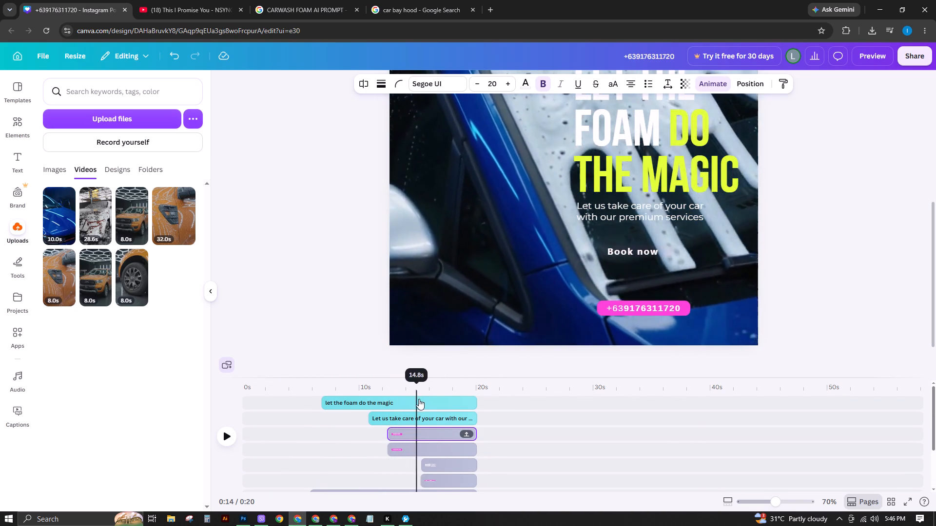
left_click_drag(419, 399, 402, 392)
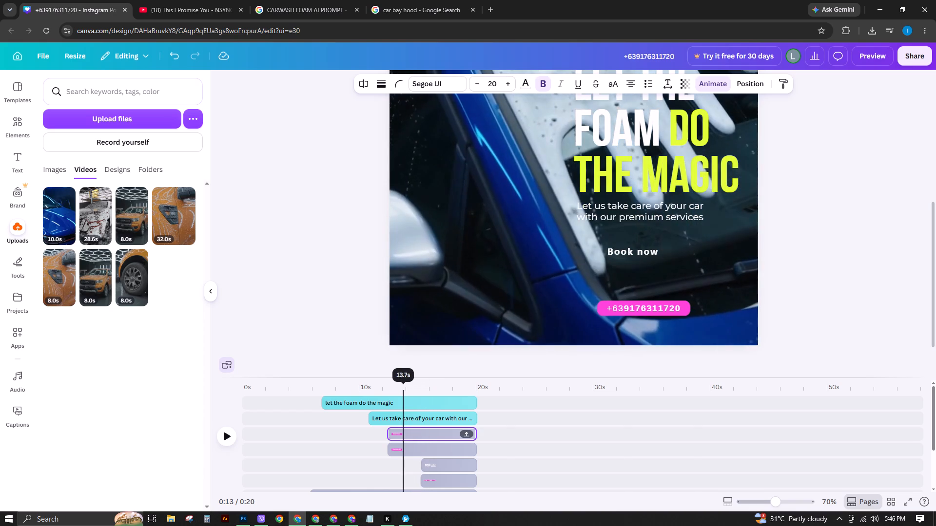
Ungroup the "Book now" badge and trim the start of its pink bar to about 12.4 s, matching the text.
left_click(419, 436)
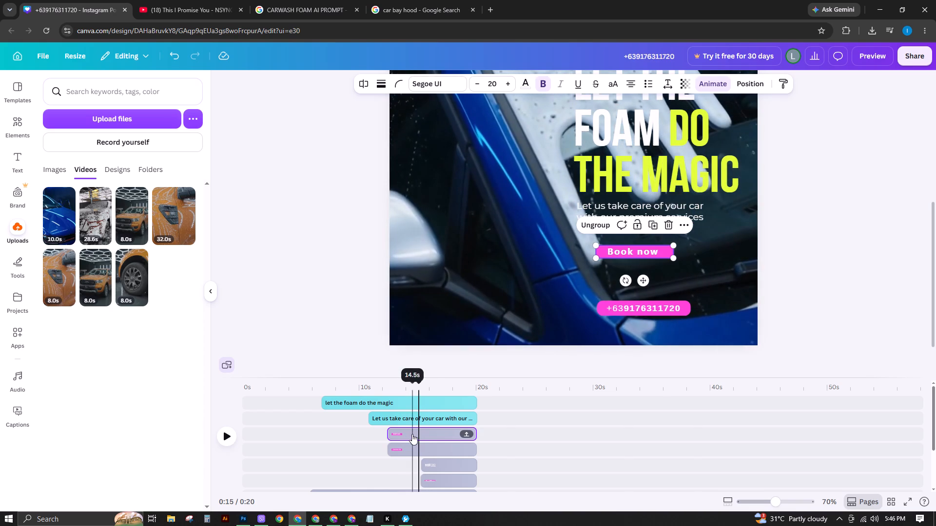
left_click(593, 227)
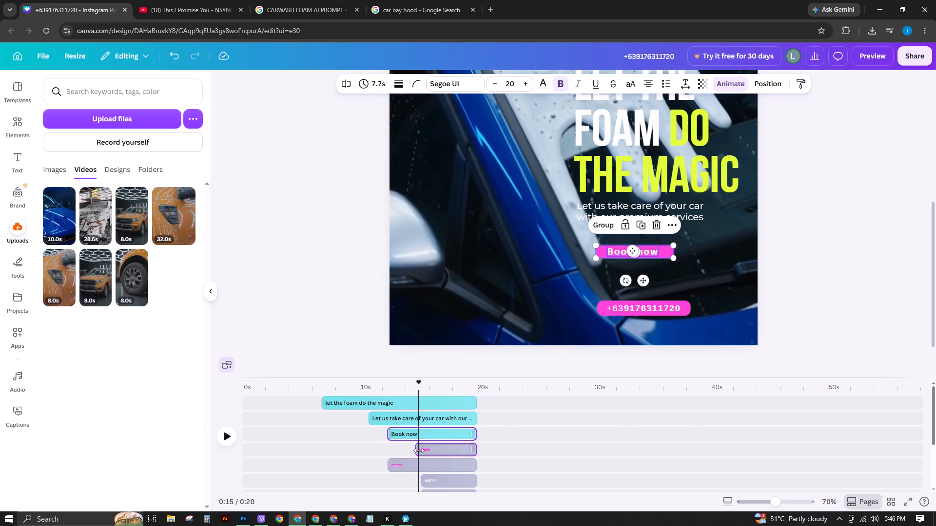
left_click_drag(417, 451, 393, 447)
key("ctrl+z")
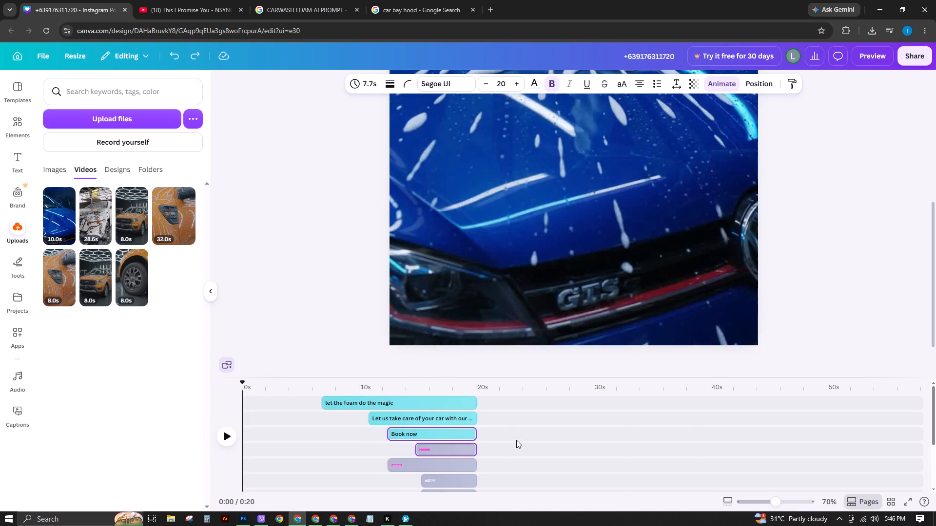
left_click(516, 440)
left_click(438, 451)
left_click_drag(417, 448, 389, 449)
left_click_drag(391, 386, 406, 395)
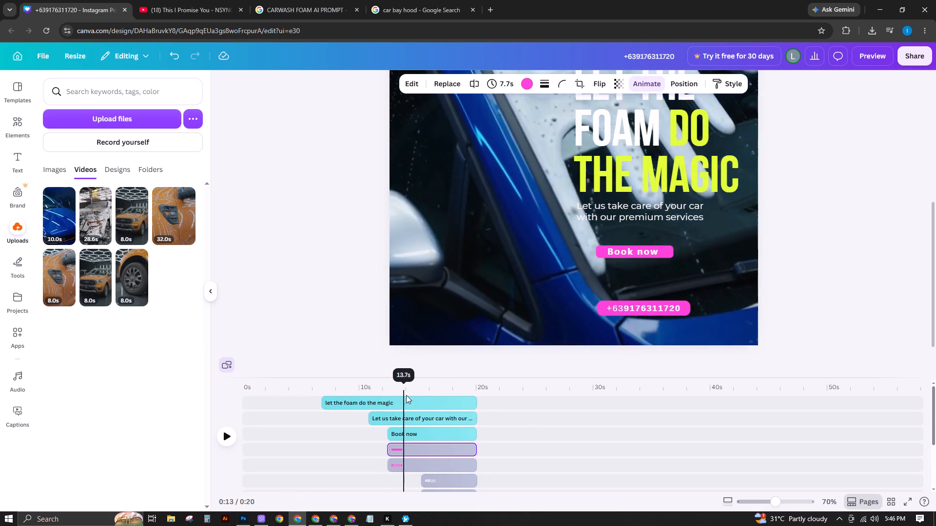
left_click_drag(406, 395, 413, 401)
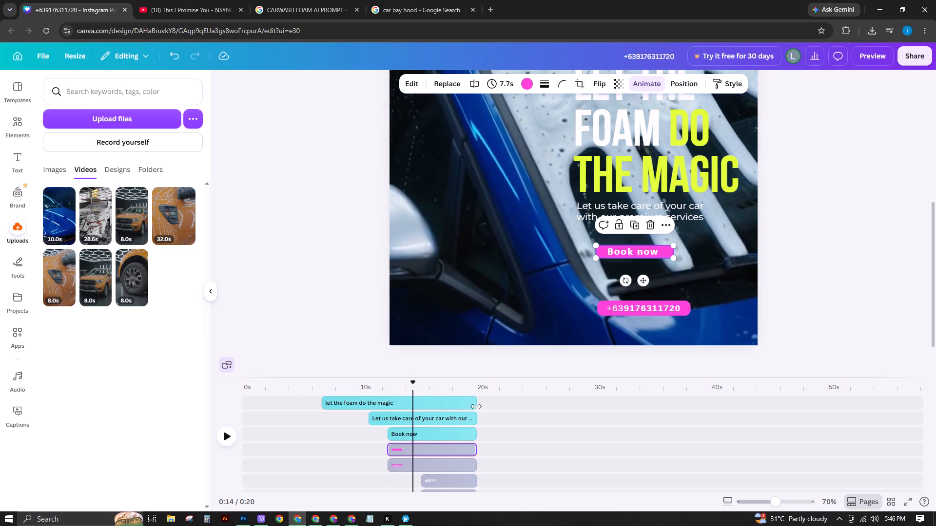
Group the "Book now" text with its retimed pink bar and play the video to check the badge.
left_click(436, 432)
left_click(436, 445, "ctrl")
key("ctrl+g")
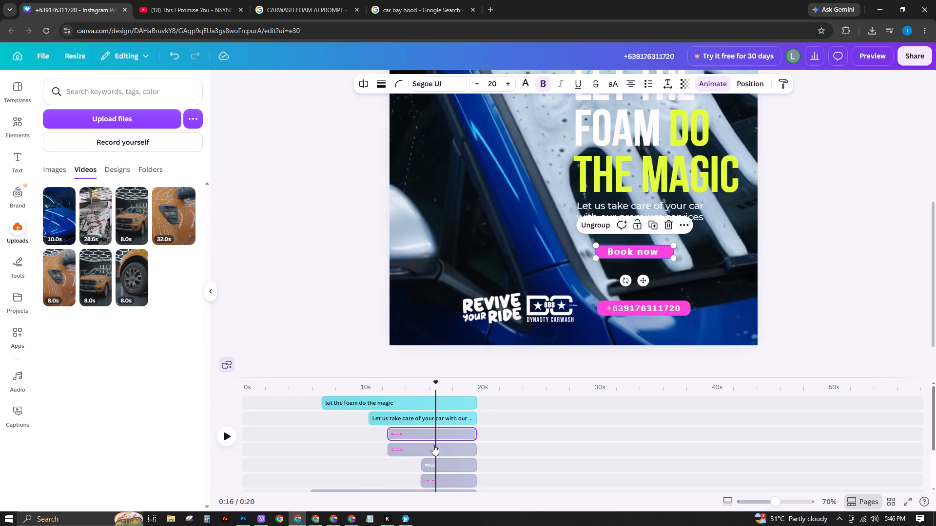
left_click_drag(399, 385, 409, 392)
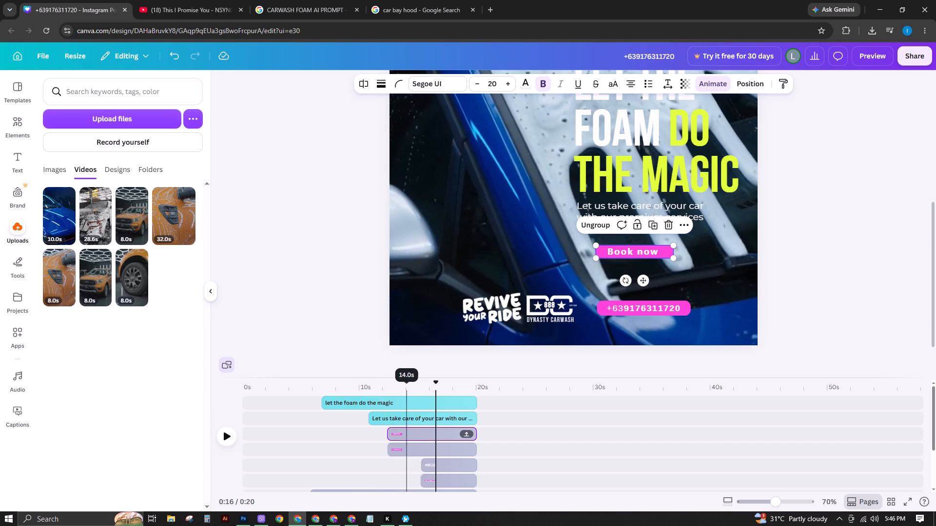
left_click_drag(409, 392, 386, 386)
key("space")
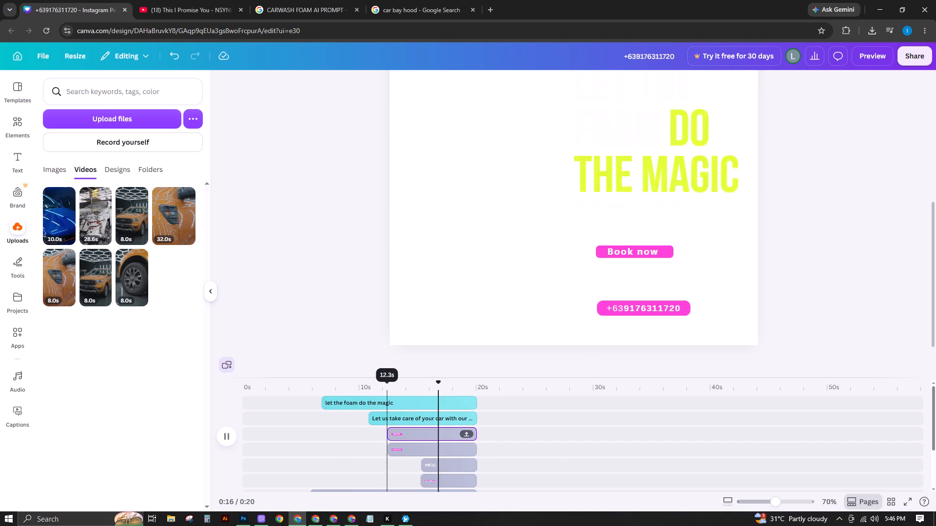
Trim the start of the grouped phone number badge to about 4.7 s duration, in line with the logos, and play back the result.
left_click(377, 379)
left_click(374, 387)
key("space")
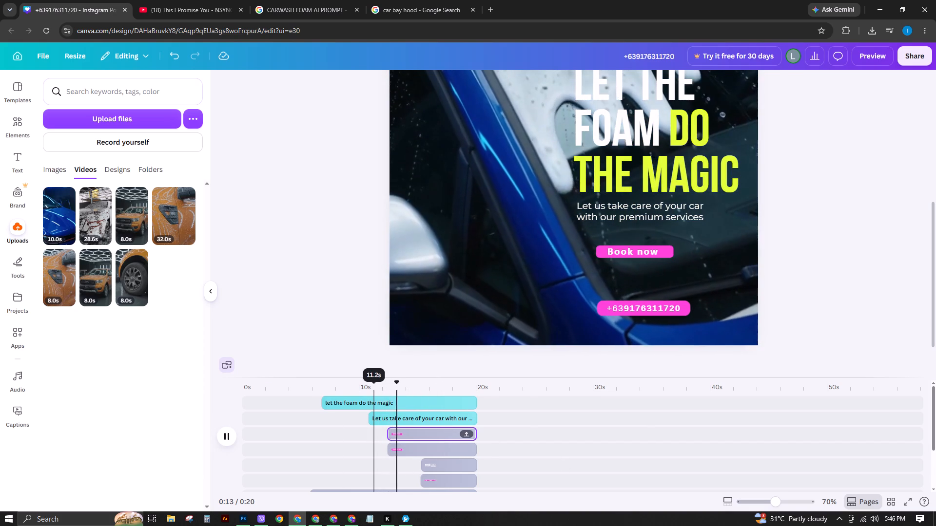
key("space")
left_click_drag(392, 452, 428, 454)
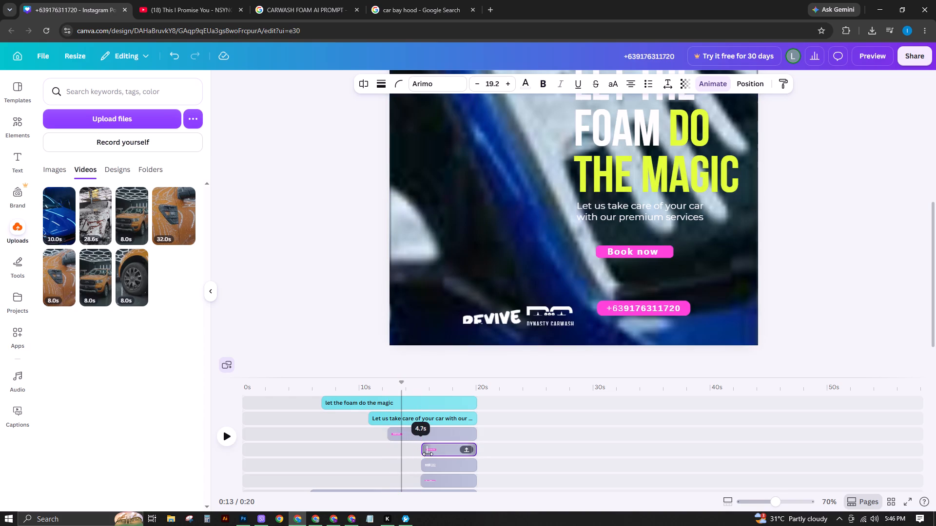
left_click_drag(428, 454, 424, 453)
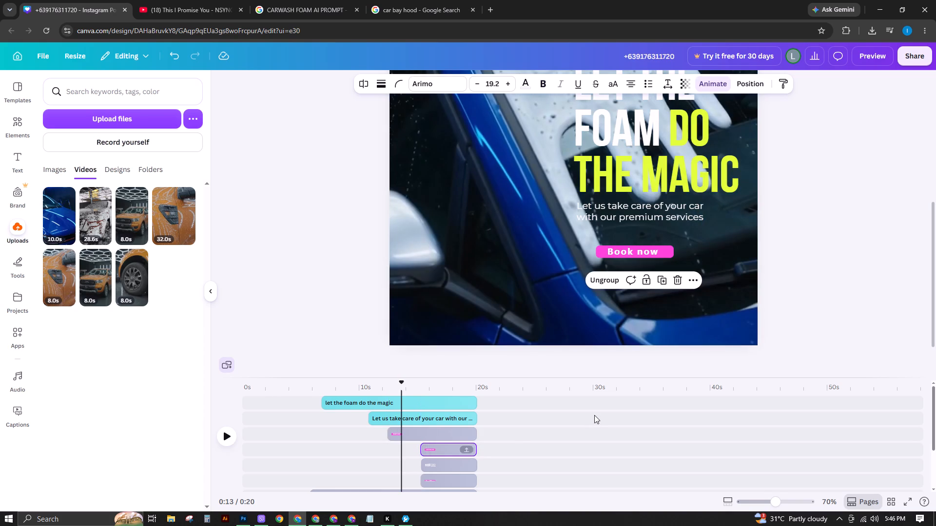
key("space")
key("space")
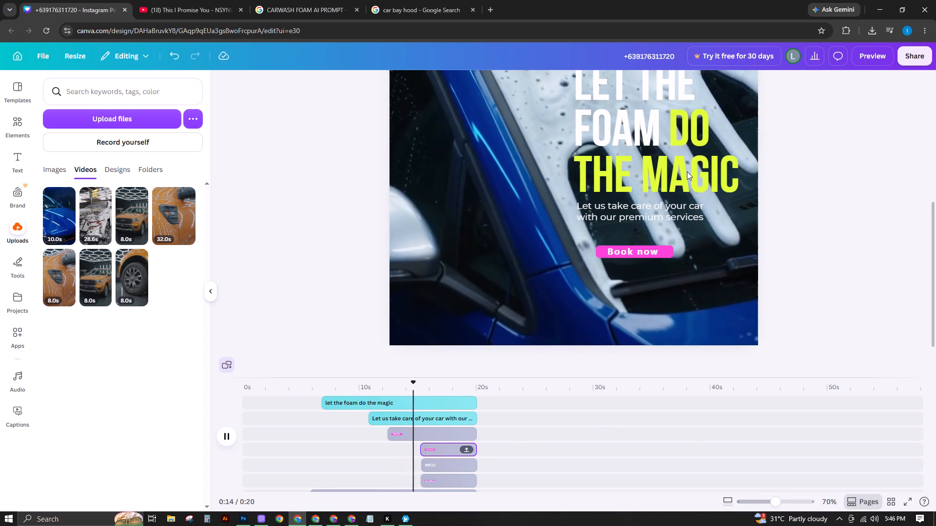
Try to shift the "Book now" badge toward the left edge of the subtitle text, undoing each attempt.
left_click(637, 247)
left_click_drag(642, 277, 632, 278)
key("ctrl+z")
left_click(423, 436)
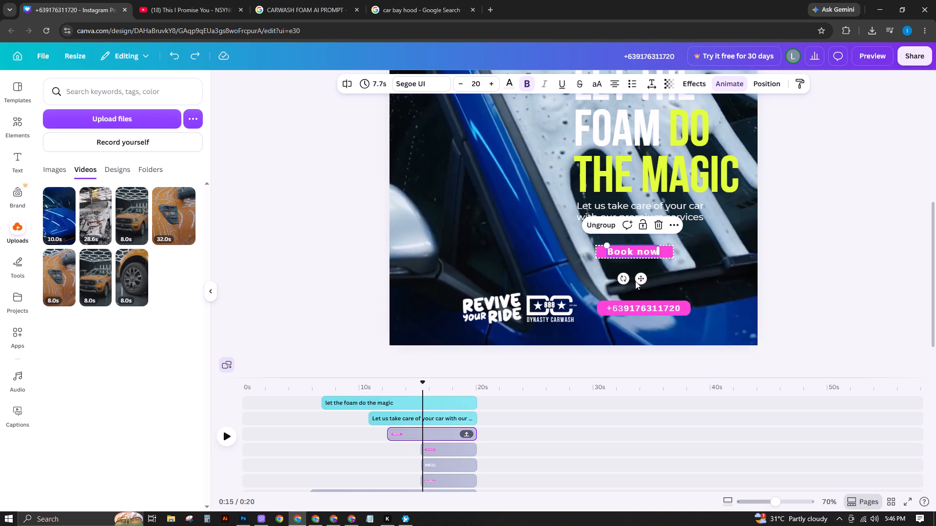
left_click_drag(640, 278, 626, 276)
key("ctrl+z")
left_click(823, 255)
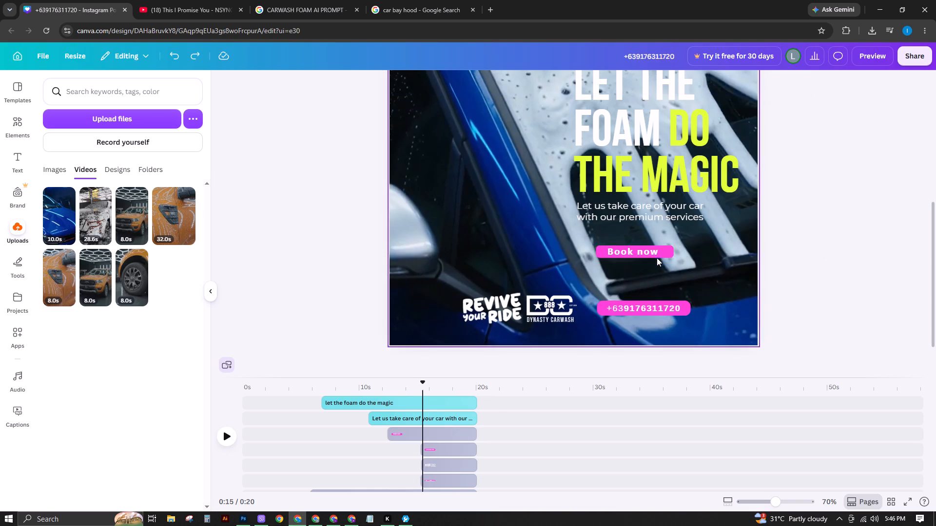
Move the grouped "Book now" badge left and slightly up, roughly aligning it with the left edge of the subtitle above.
left_click(650, 252)
left_click_drag(646, 277, 629, 271)
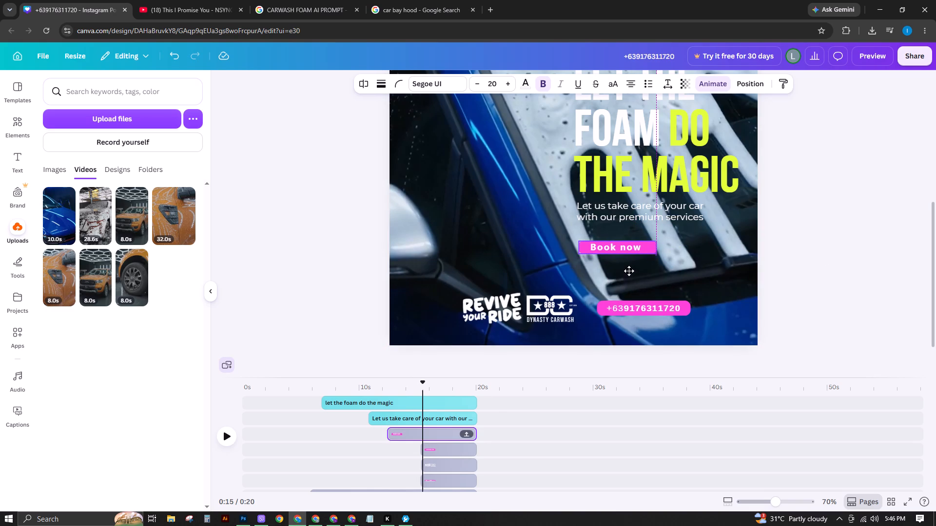
left_click_drag(629, 271, 629, 270)
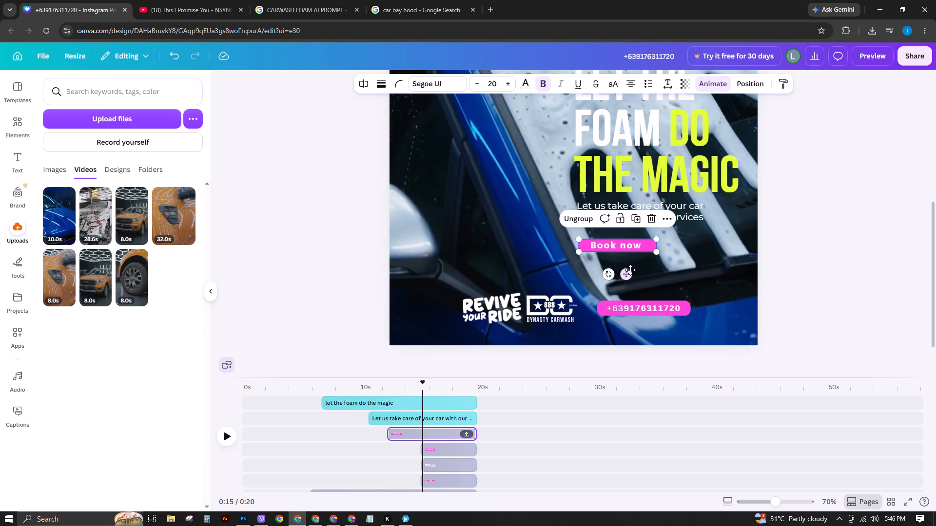
Enlarge the "Let us take care of your car with our premium services" text slightly, extending its box to about the headline's right edge.
left_click(684, 211)
left_click_drag(728, 223, 741, 228)
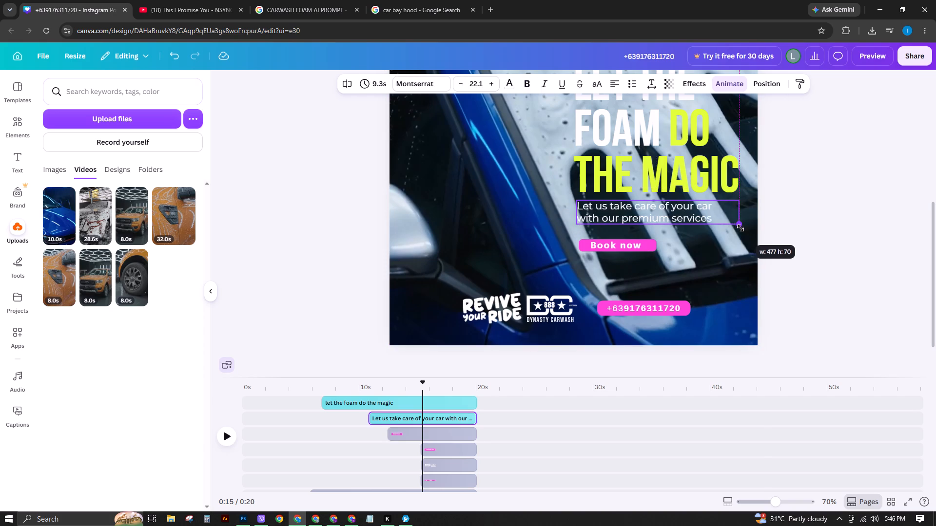
left_click_drag(741, 228, 742, 228)
left_click(794, 231)
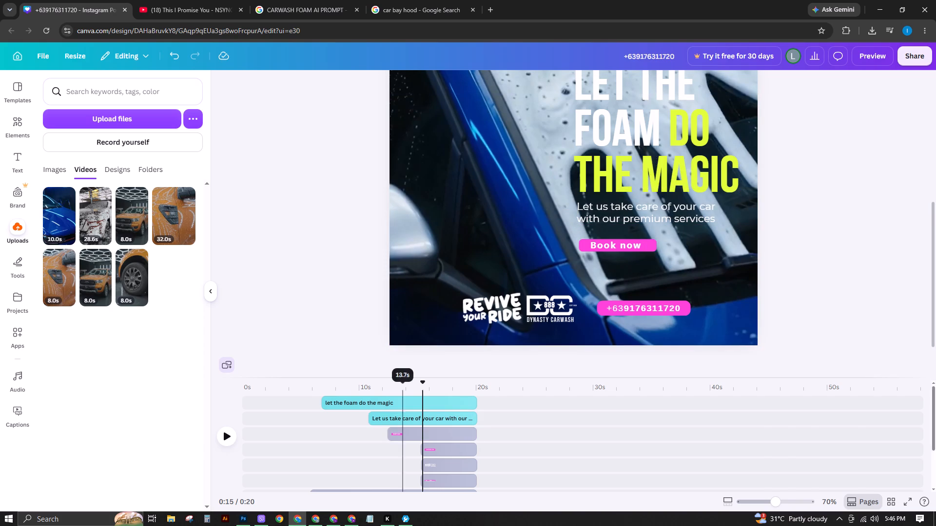
Bring the whole ad into view at about 32% and rewind the video to 0 s for review.
left_click_drag(772, 501, 760, 498)
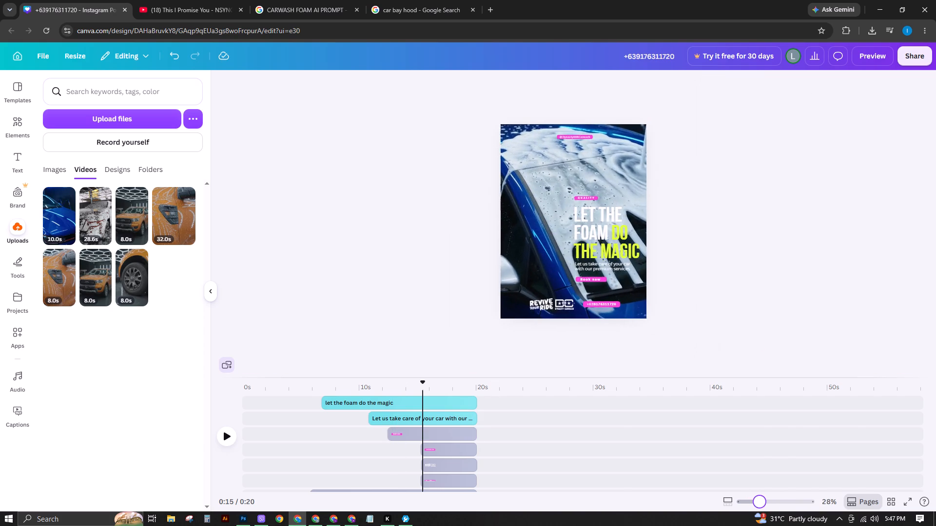
left_click_drag(760, 498, 761, 499)
left_click_drag(332, 385, 218, 382)
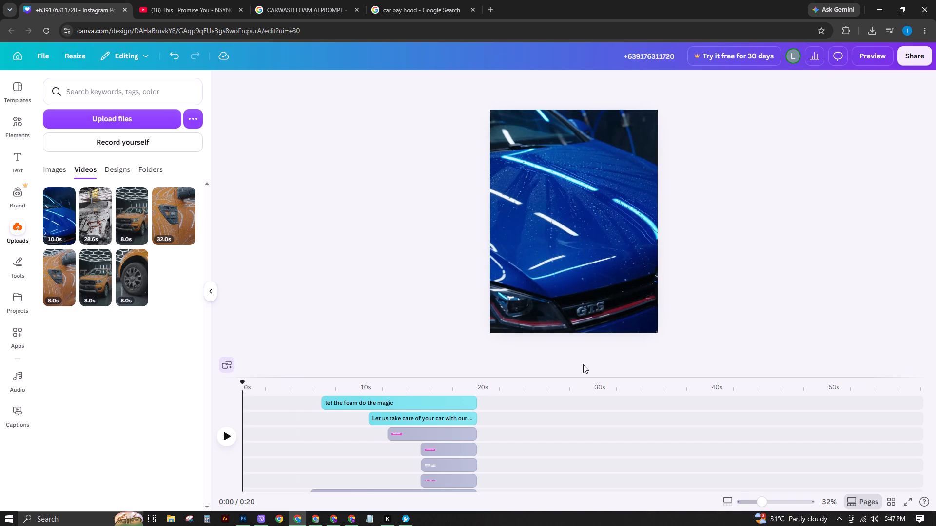
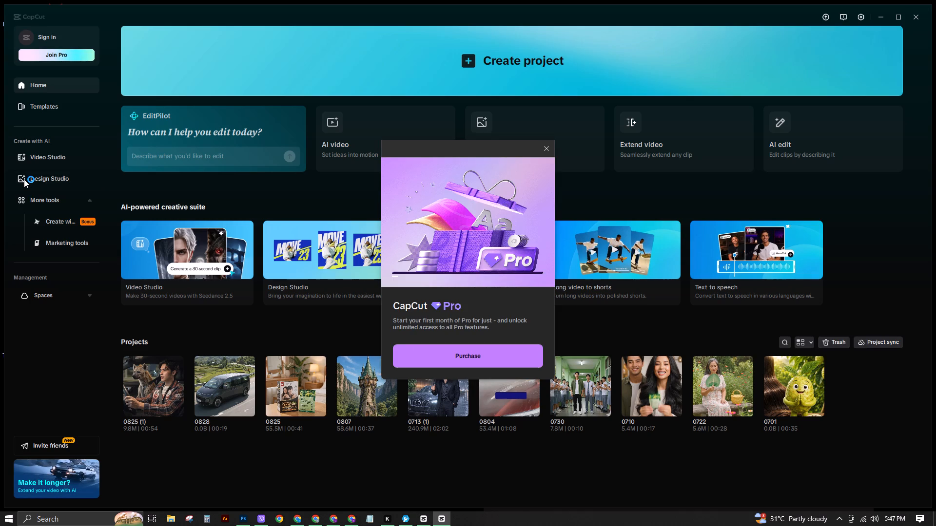
In CapCut, dismiss the Pro subscription offer and create a new video project.
left_click(545, 151)
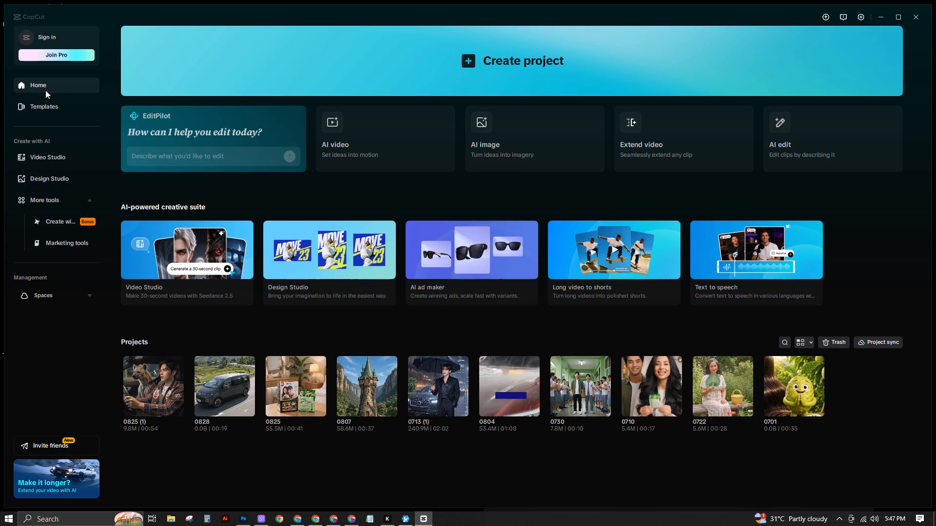
left_click(525, 61)
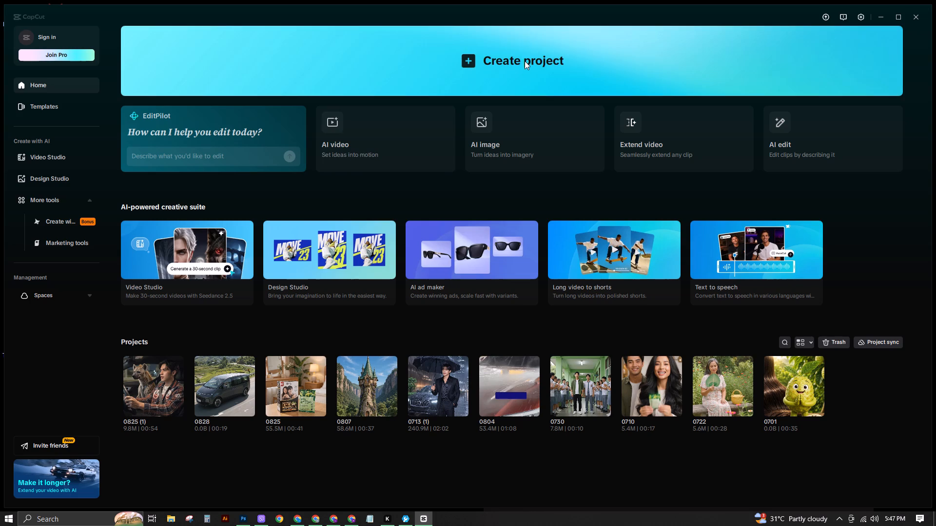
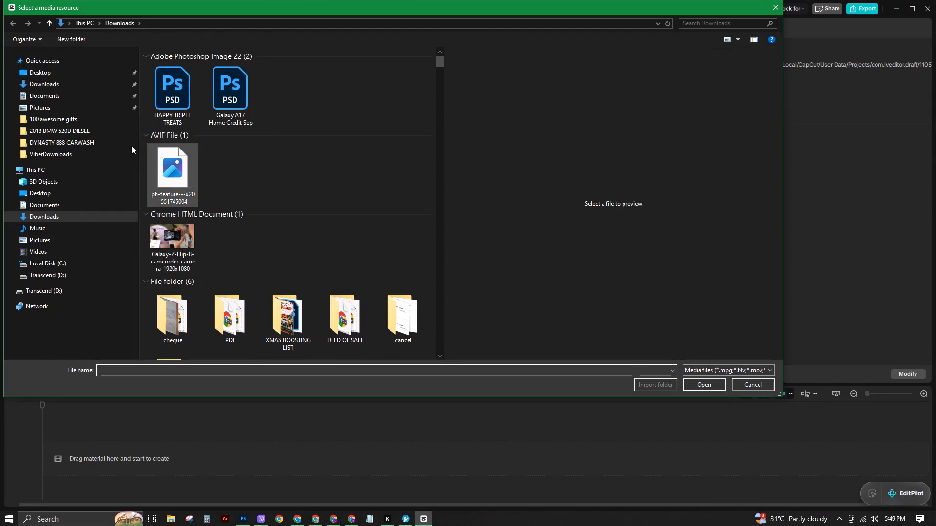
Import the Car_covered_in_foam clip and the three Volkswagen_Golf_in_car_wash clips from the Downloads folder.
left_click(54, 83)
left_click_drag(442, 66, 438, 110)
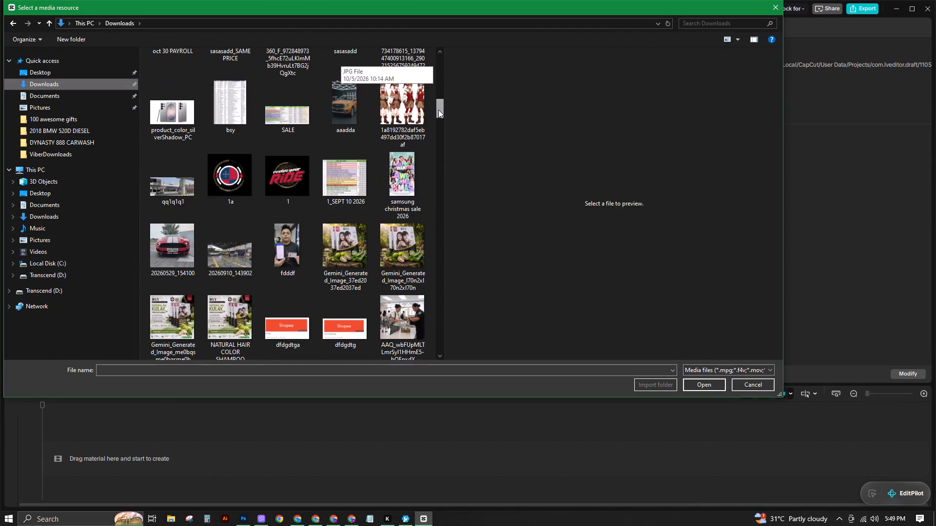
left_click_drag(438, 110, 437, 137)
left_click(179, 150)
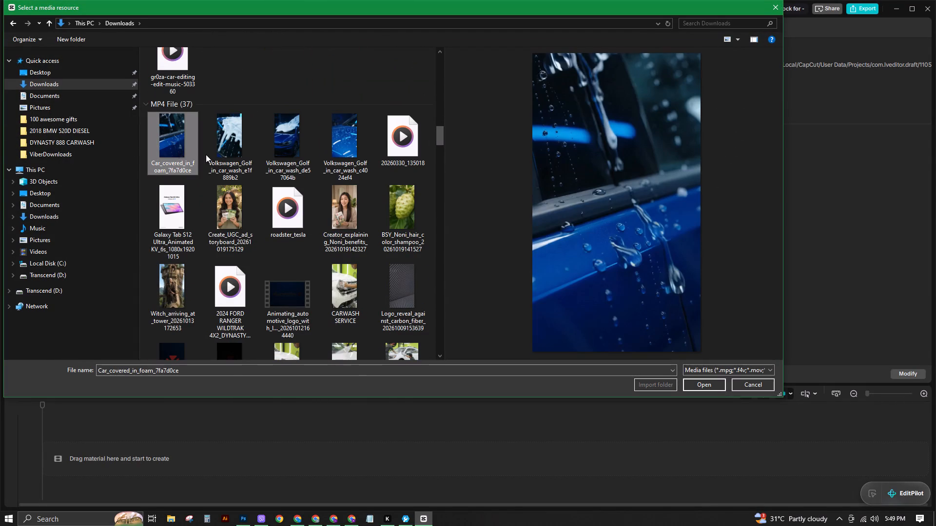
left_click(335, 146, "shift")
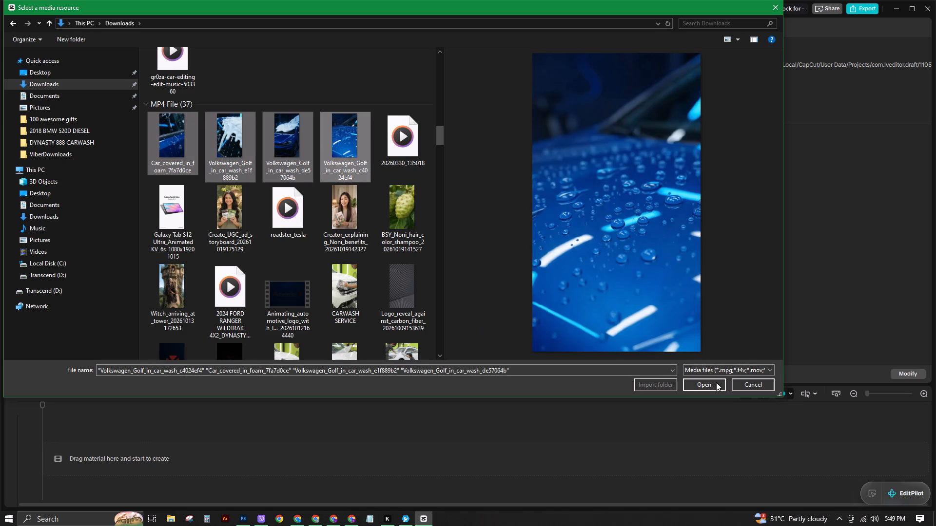
left_click(711, 382)
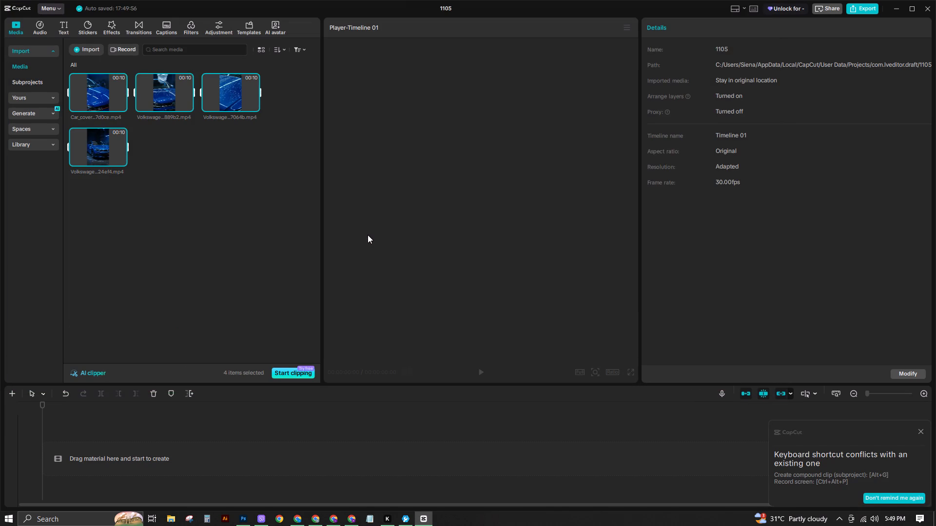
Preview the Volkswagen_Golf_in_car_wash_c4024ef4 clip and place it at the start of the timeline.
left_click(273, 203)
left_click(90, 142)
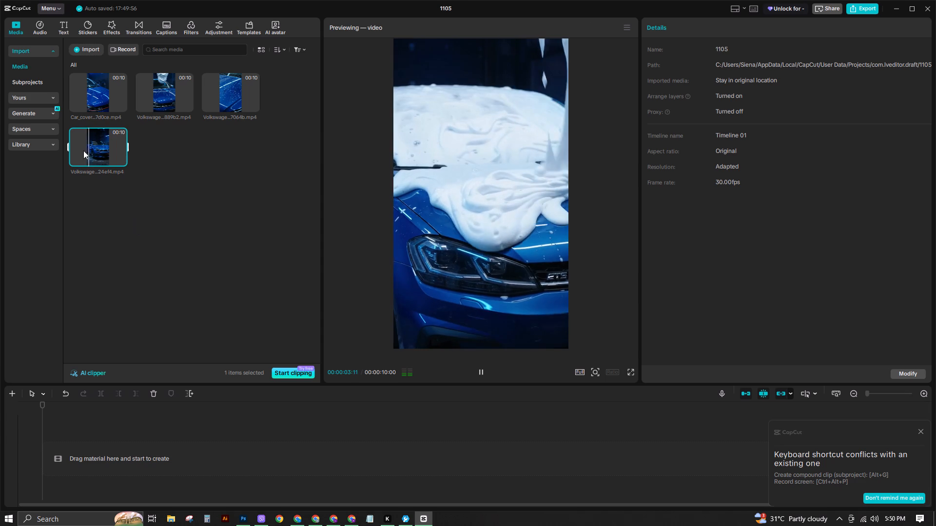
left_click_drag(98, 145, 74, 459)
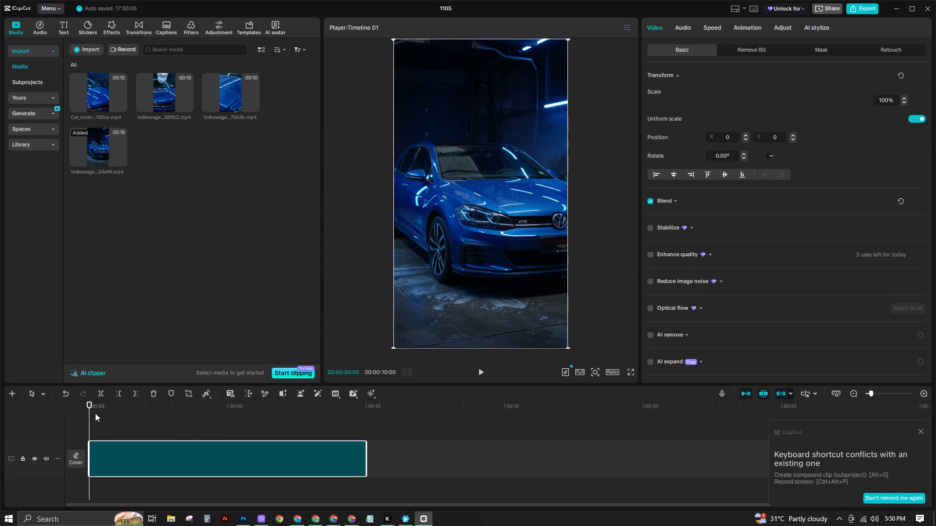
Scrub through the Volkswagen clip on the timeline to examine its shots and the foam pour.
left_click_drag(90, 405, 98, 406)
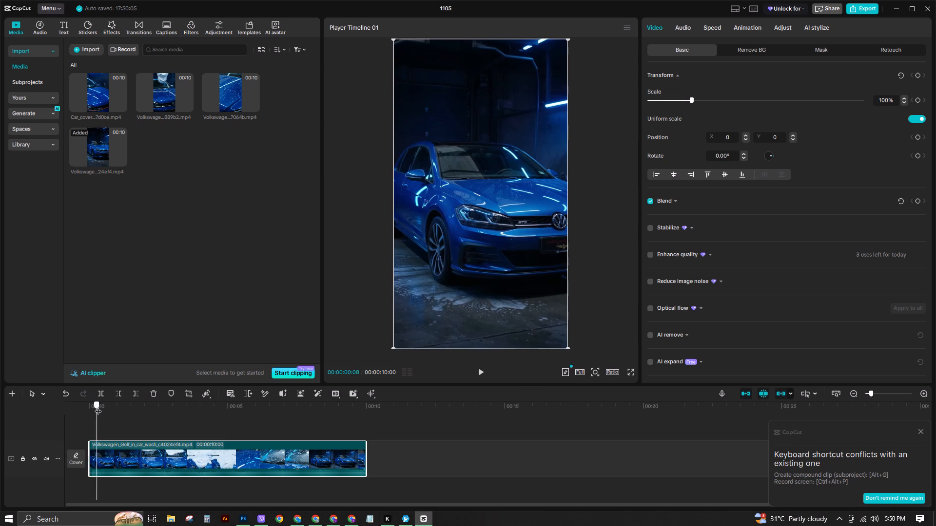
left_click_drag(98, 406, 126, 408)
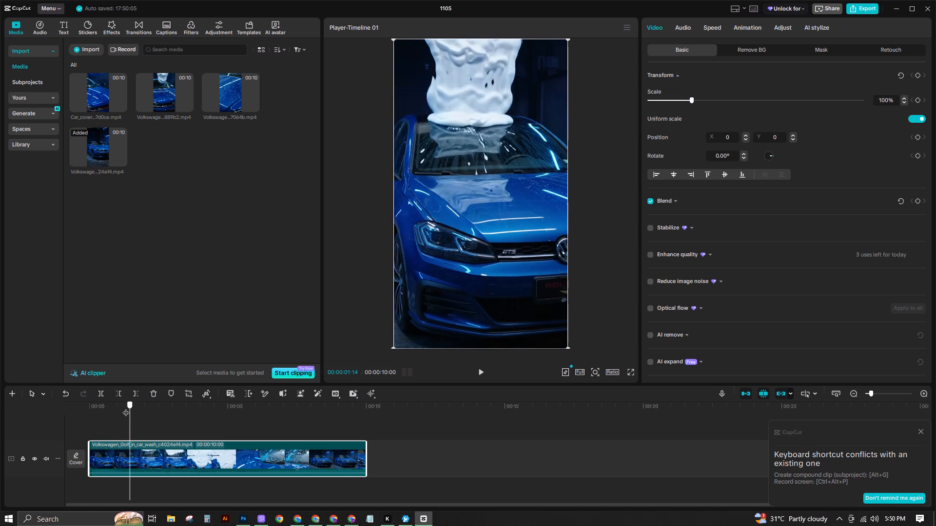
left_click_drag(126, 408, 120, 405)
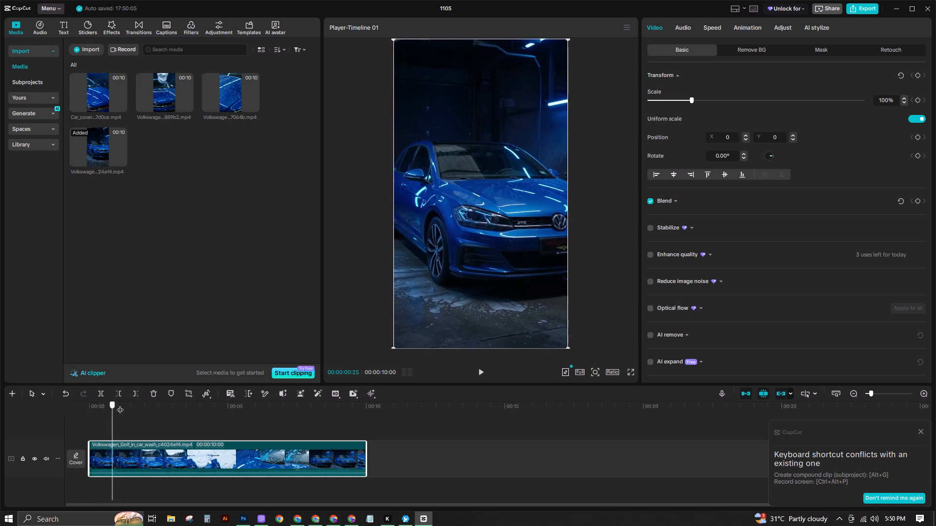
left_click_drag(120, 405, 162, 408)
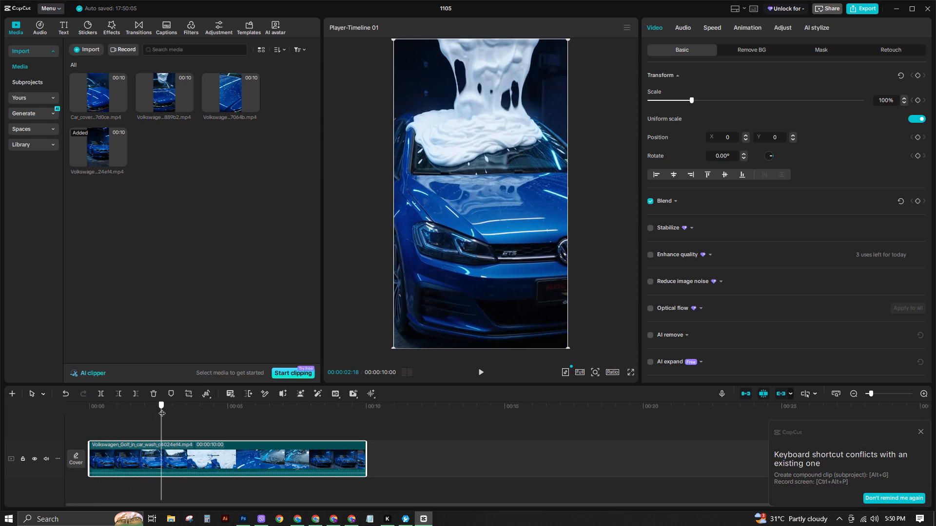
left_click_drag(162, 408, 194, 408)
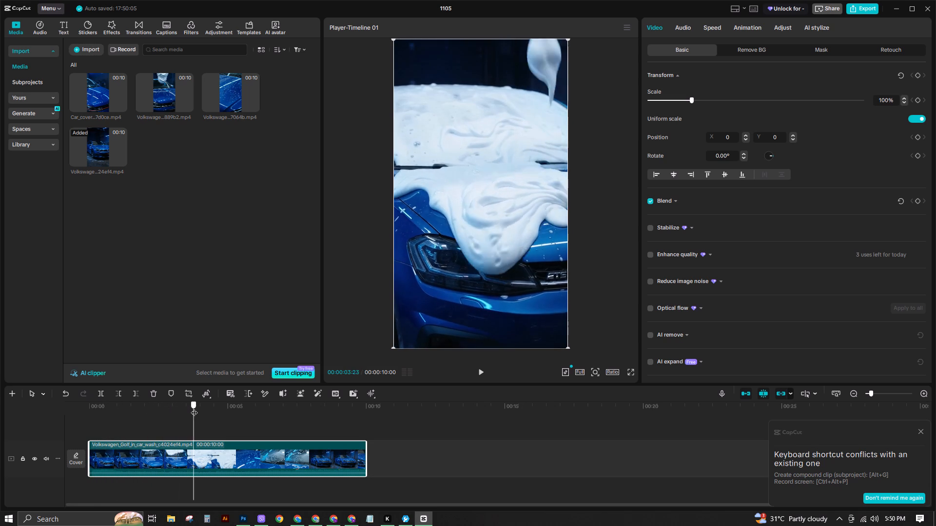
left_click_drag(194, 408, 247, 412)
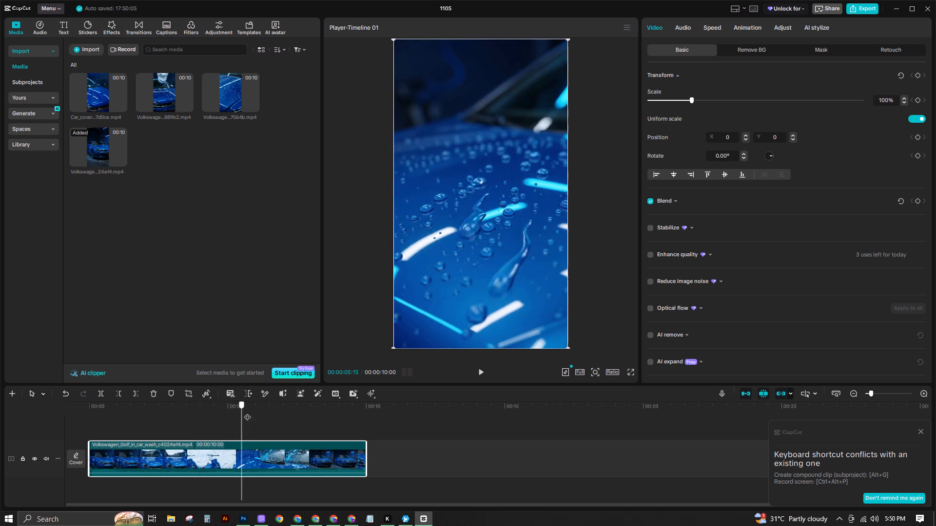
left_click_drag(247, 412, 279, 414)
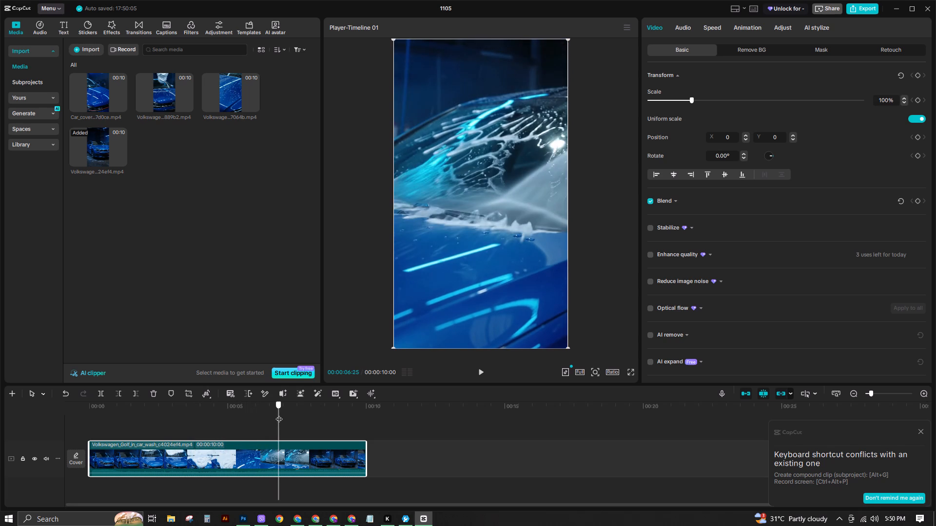
left_click_drag(279, 414, 360, 420)
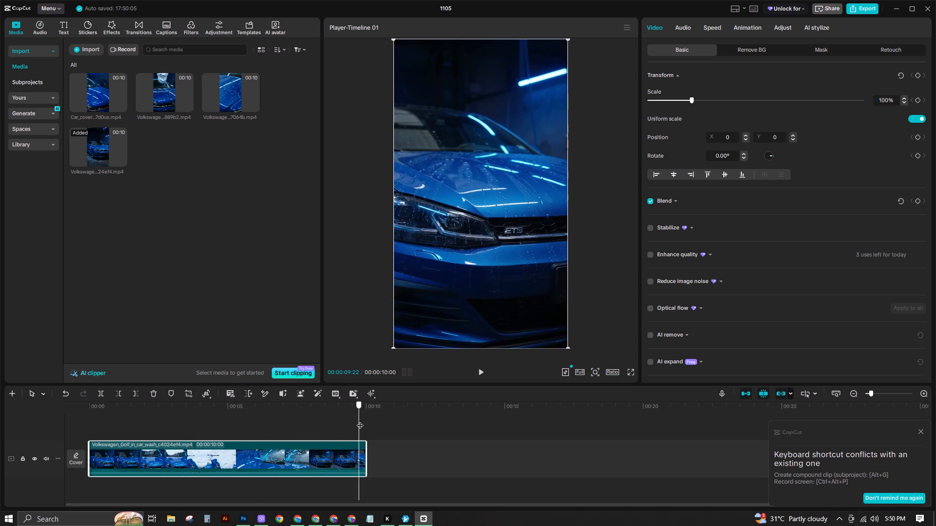
left_click_drag(360, 420, 211, 417)
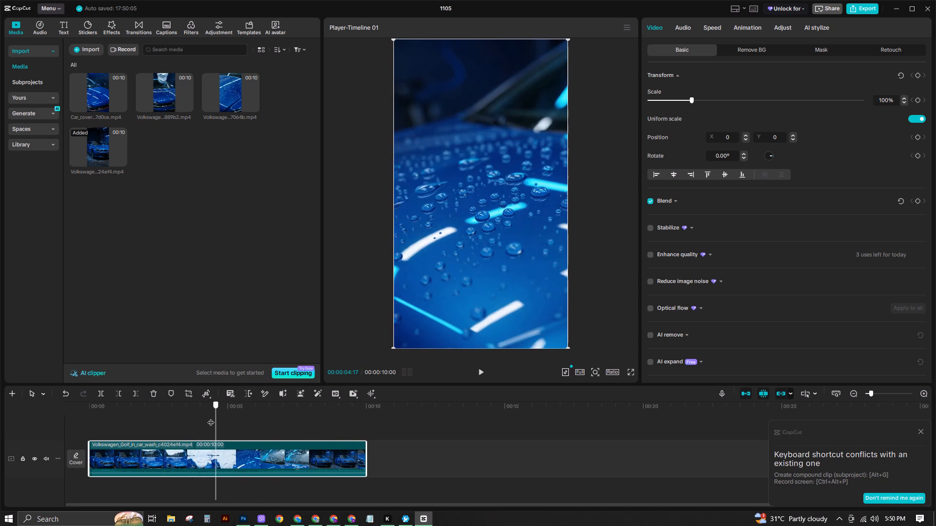
left_click_drag(211, 417, 167, 407)
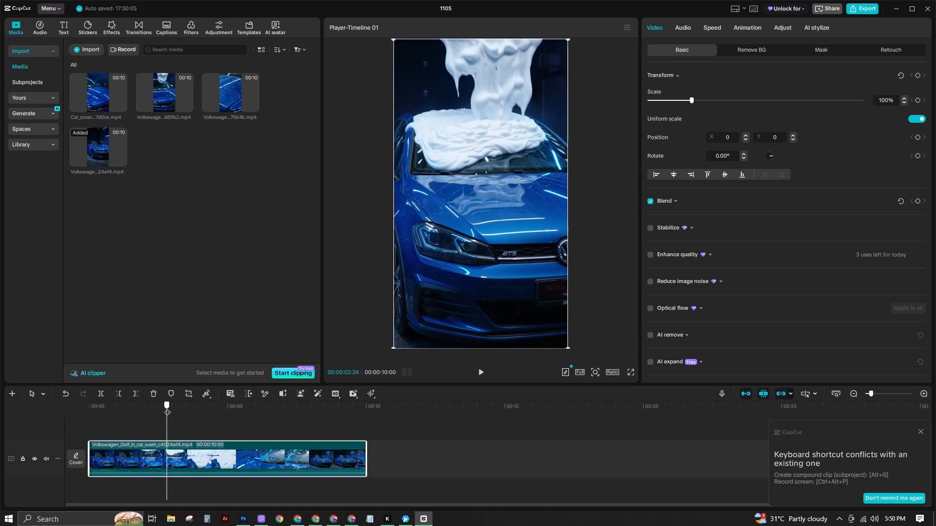
left_click_drag(167, 407, 115, 407)
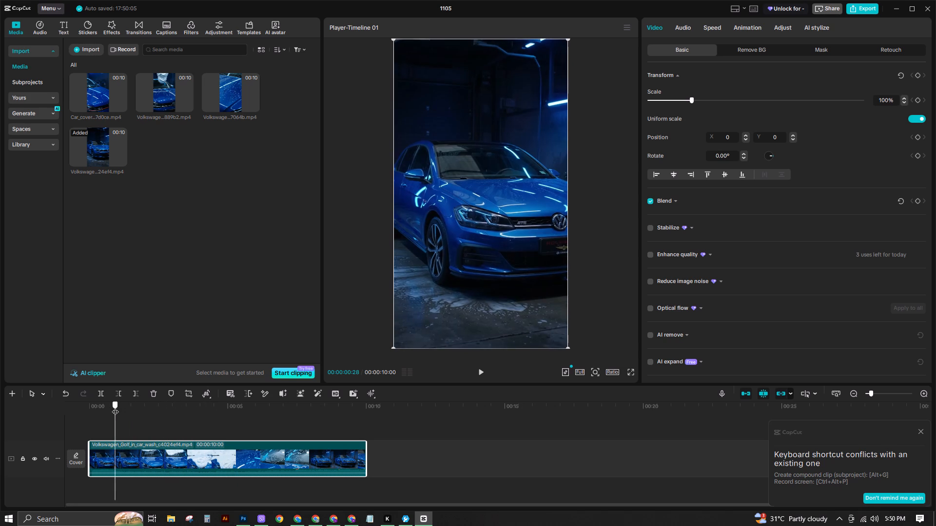
left_click_drag(115, 407, 145, 417)
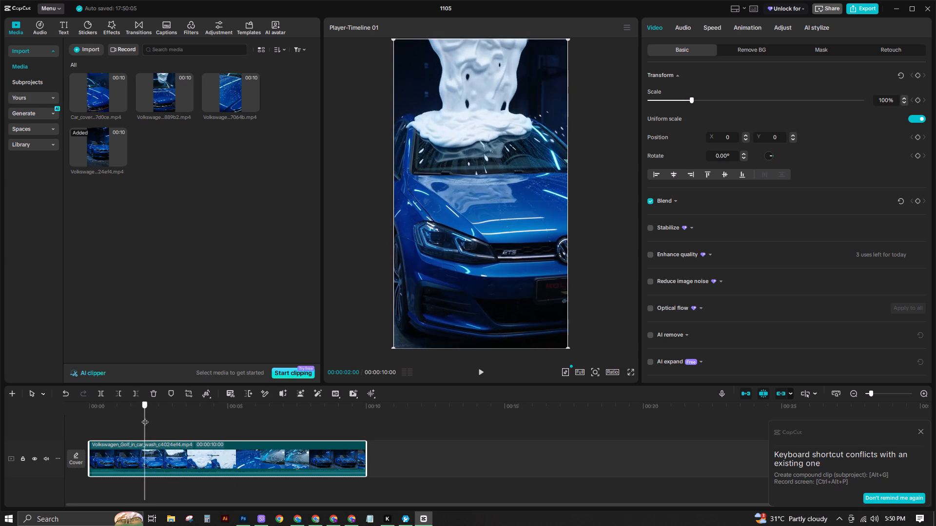
left_click_drag(145, 417, 147, 417)
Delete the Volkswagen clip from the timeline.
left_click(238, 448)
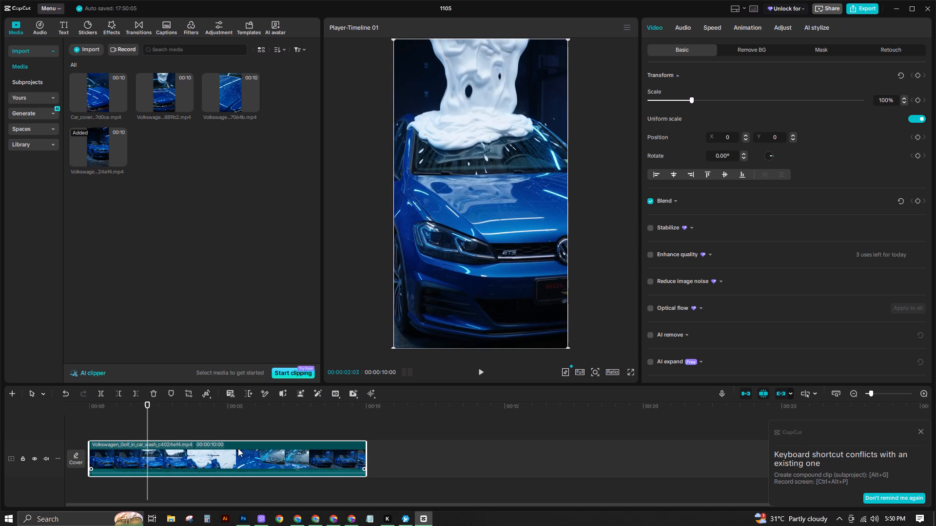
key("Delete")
Preview the Volkswagen clip ending in 889b2 and the Car_covered_in_foam clip in the media library.
left_click(162, 101)
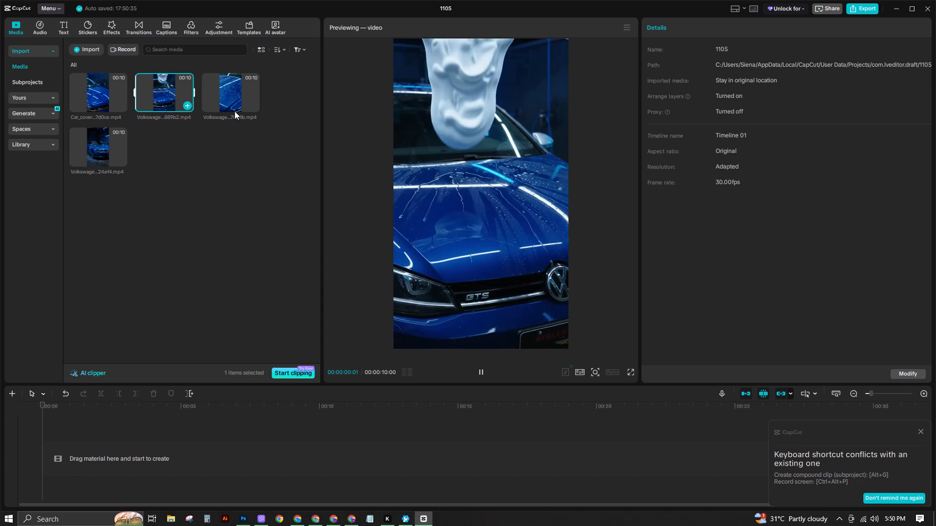
left_click(107, 92)
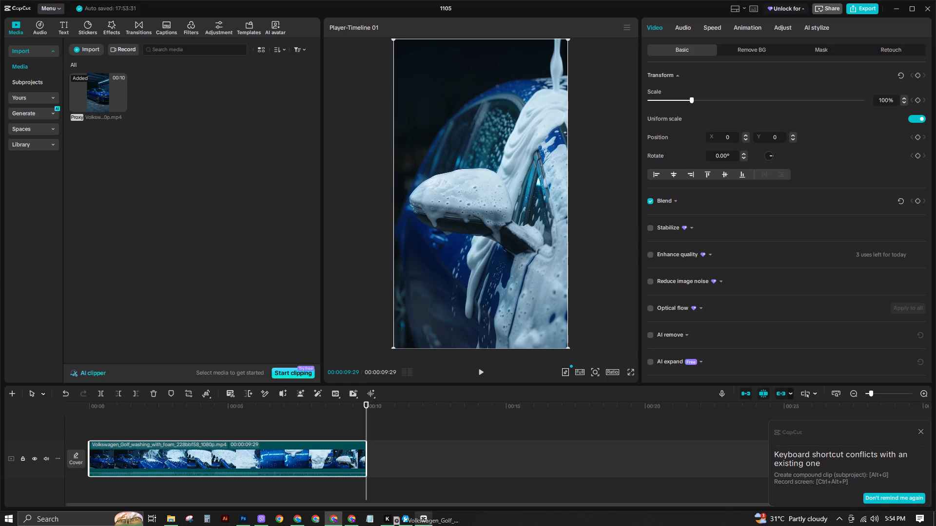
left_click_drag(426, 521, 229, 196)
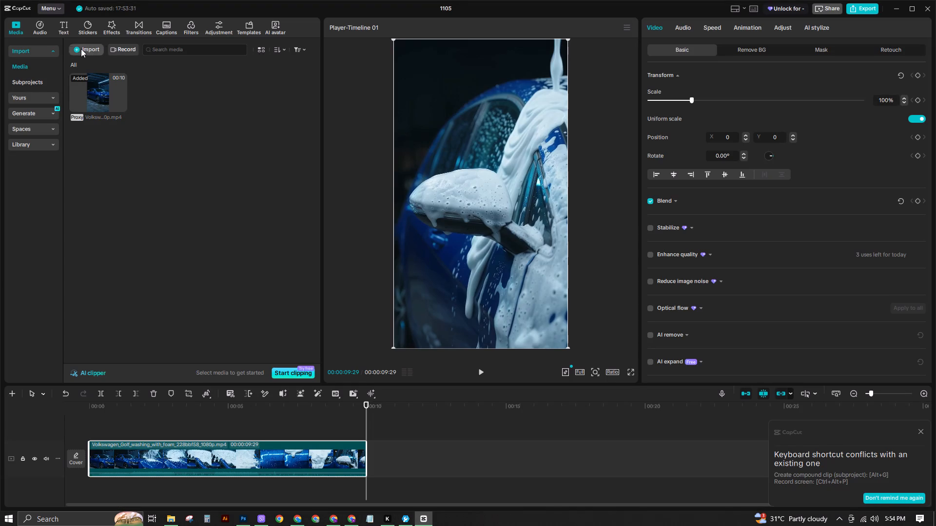
Import Volkswagen_Golf_in_car_wash_3ddf9fe2_1080p from the Downloads folder into the CapCut project media.
left_click(81, 49)
scroll(389, 236, "down", 1)
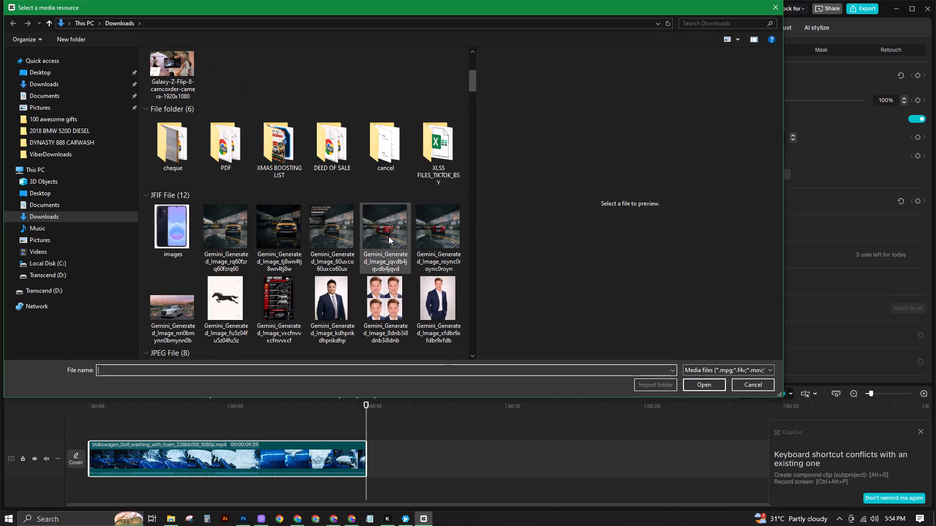
scroll(389, 236, "down", 3)
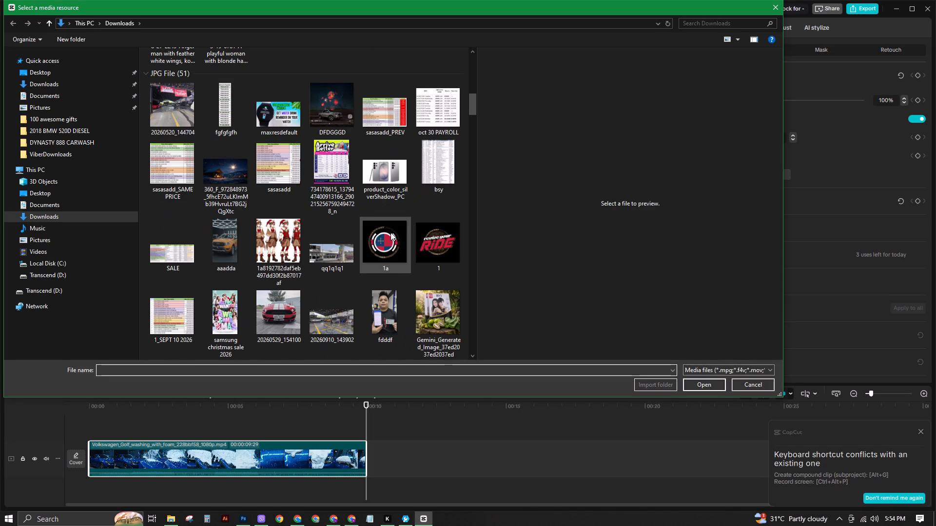
scroll(390, 232, "down", 1)
left_click_drag(477, 169, 503, 172)
left_click_drag(500, 116, 499, 131)
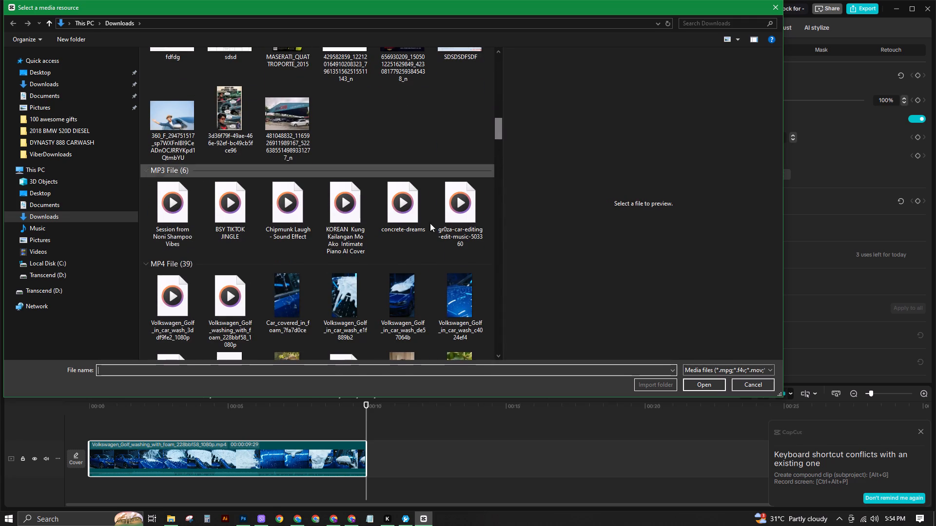
left_click(175, 306)
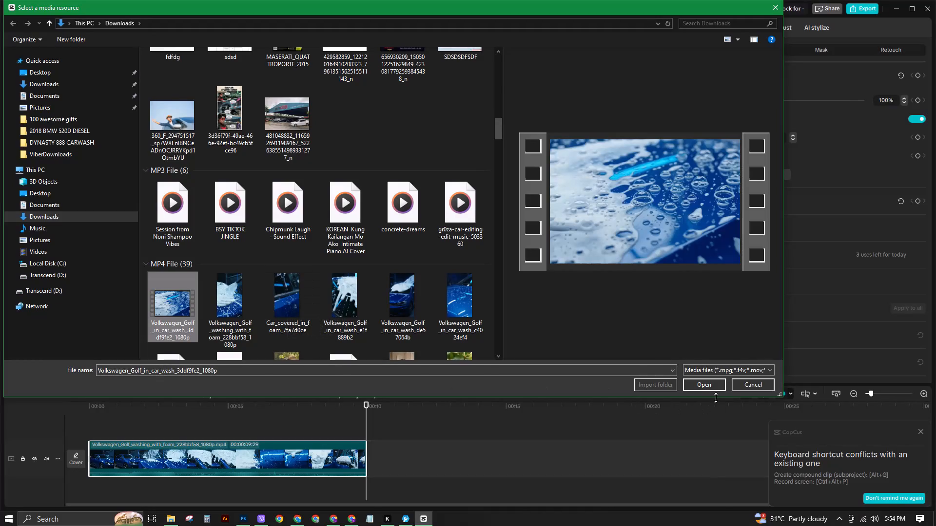
left_click(716, 385)
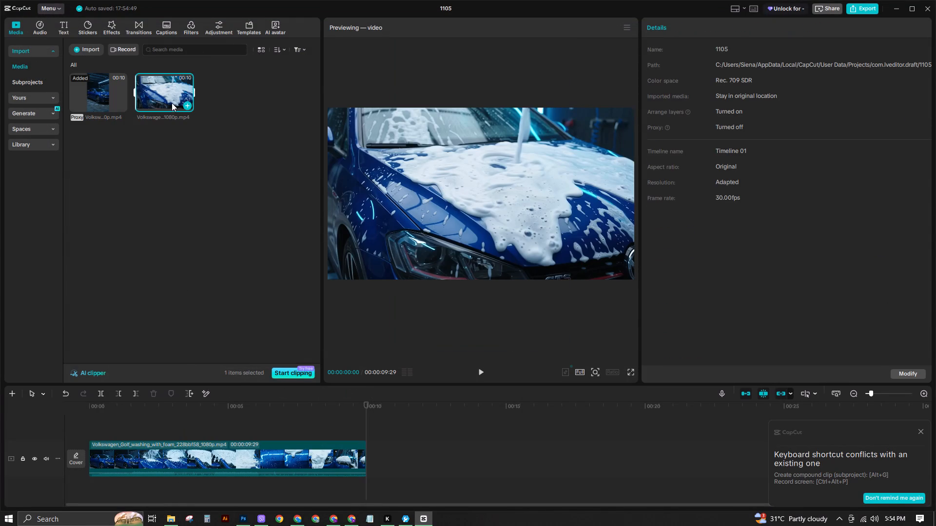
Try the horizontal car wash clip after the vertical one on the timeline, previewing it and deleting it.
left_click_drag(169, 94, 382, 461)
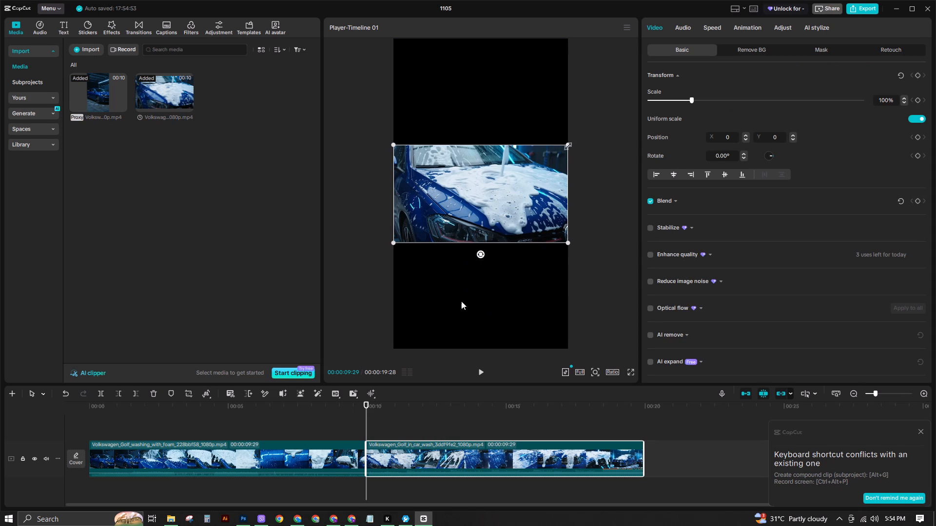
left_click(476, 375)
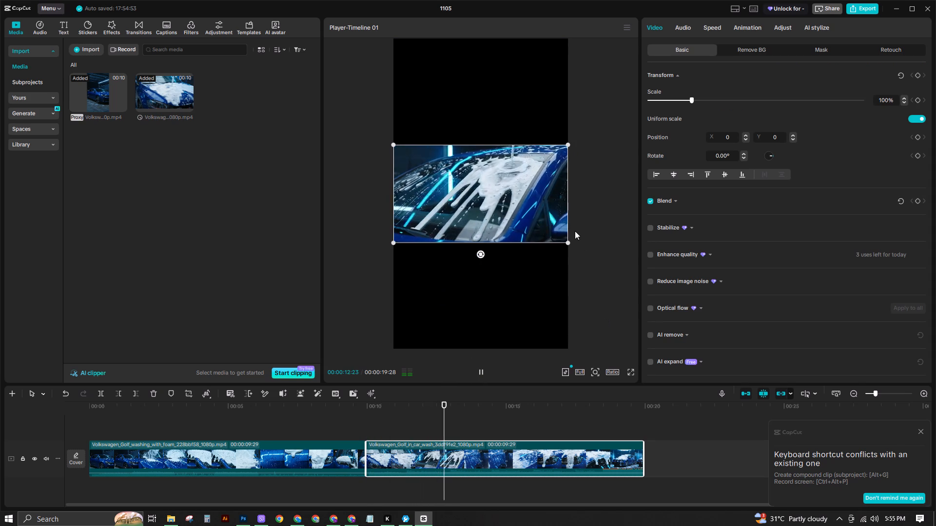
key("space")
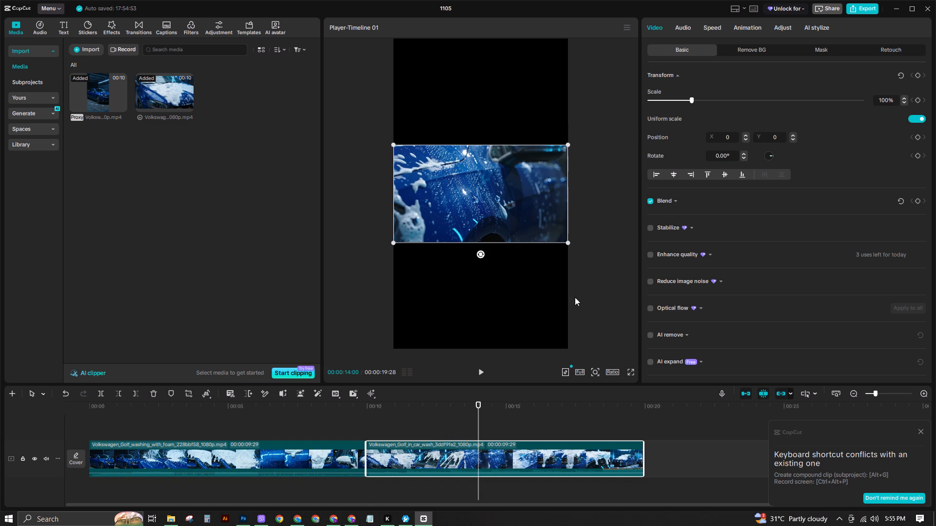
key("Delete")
Minimise Google Flow, switch to the Canva design in Chrome and upload Volkswagen_Golf_in_car_wash_3ddf9fe2_1080p from Downloads.
left_click(334, 519)
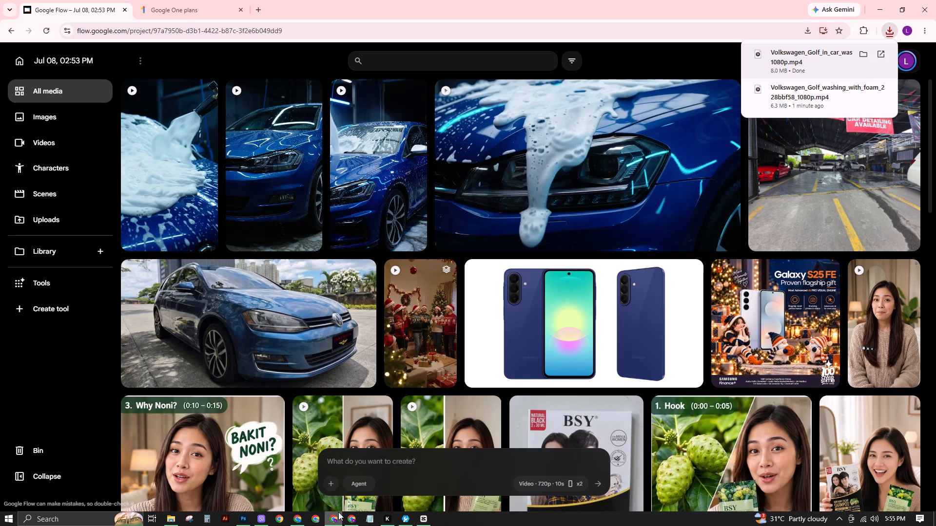
left_click(887, 2)
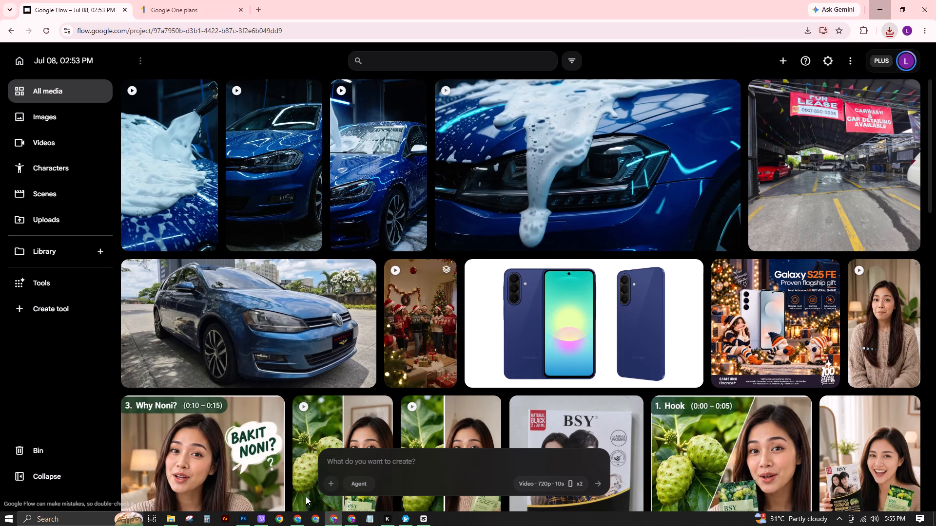
left_click(297, 519)
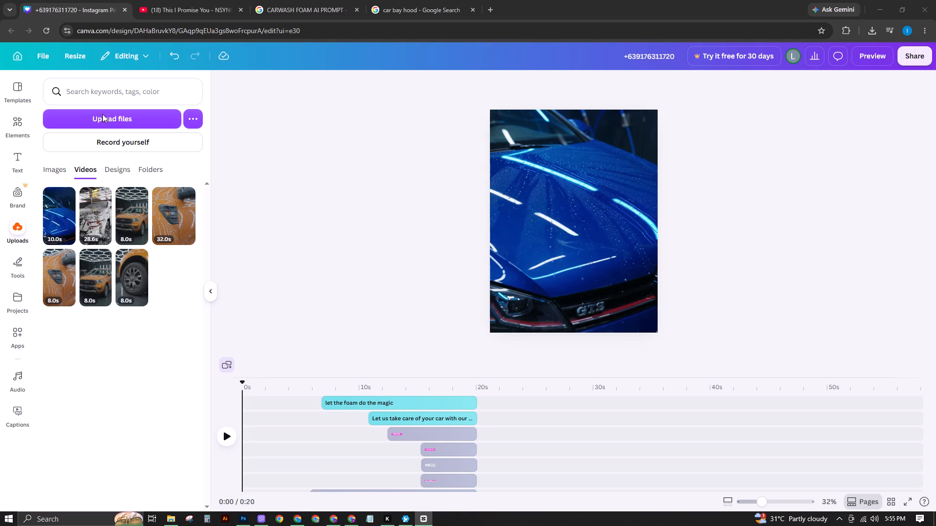
left_click(102, 114)
scroll(546, 413, "down", 1)
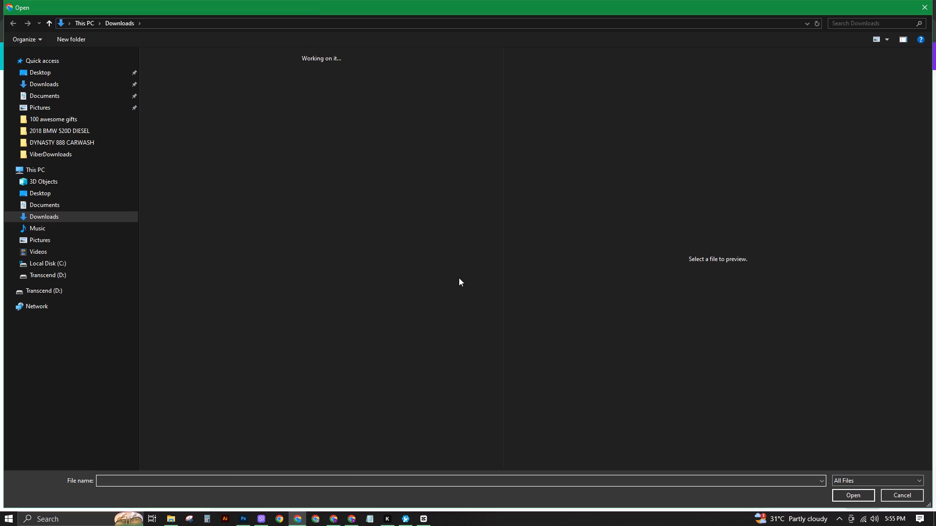
left_click_drag(500, 74, 500, 90)
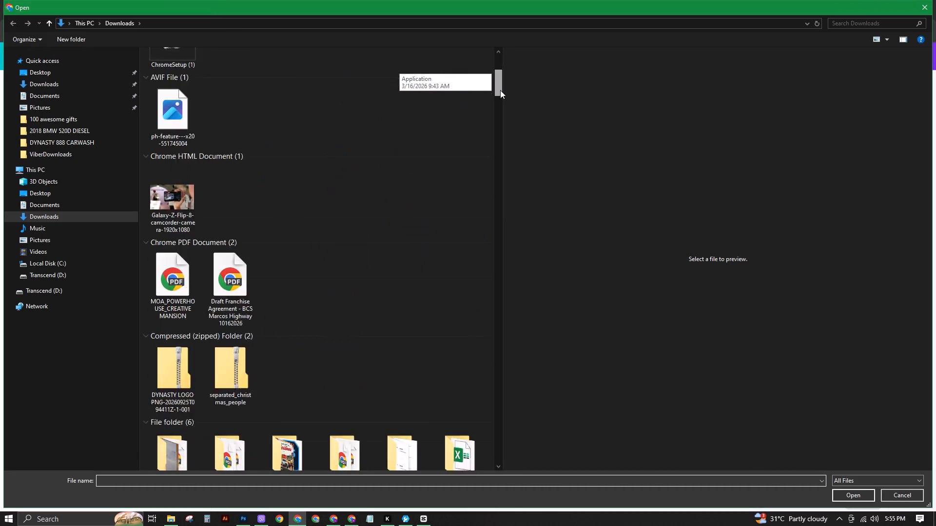
left_click_drag(500, 90, 492, 158)
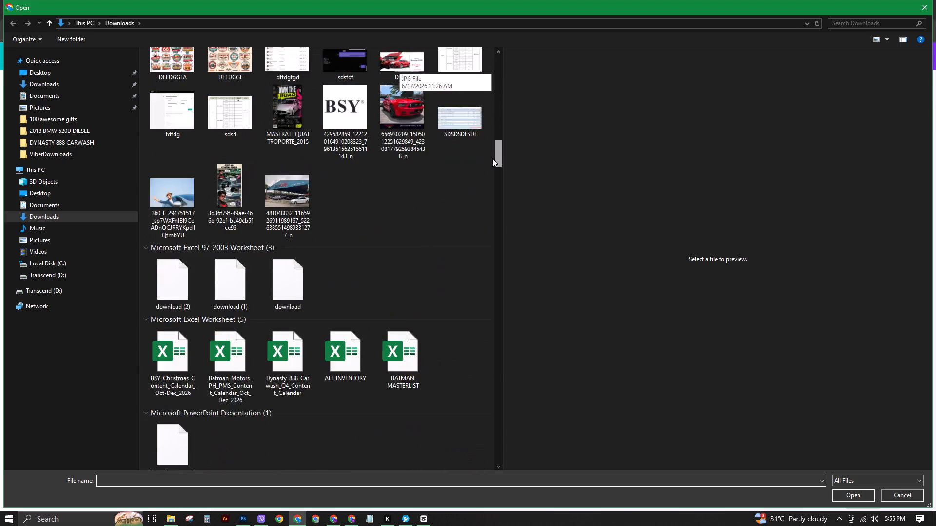
left_click_drag(492, 158, 490, 177)
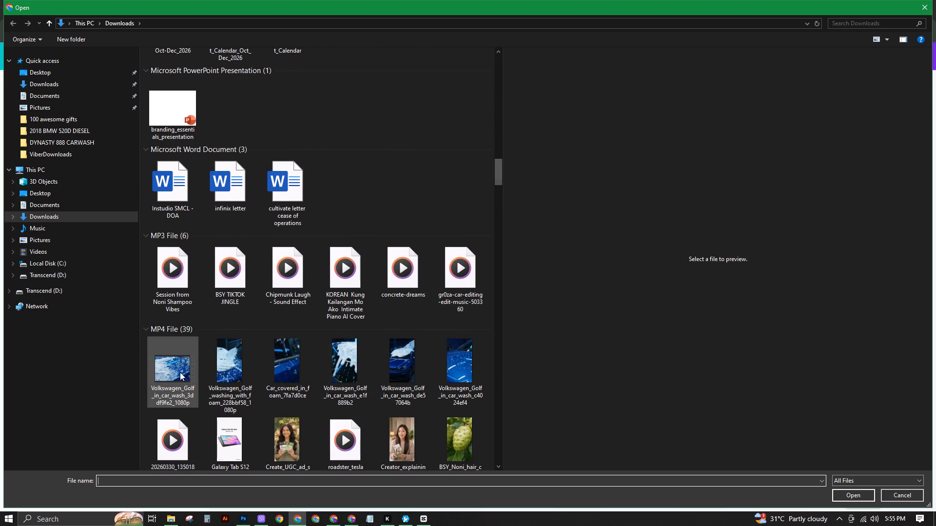
left_click(181, 372)
left_click(870, 495)
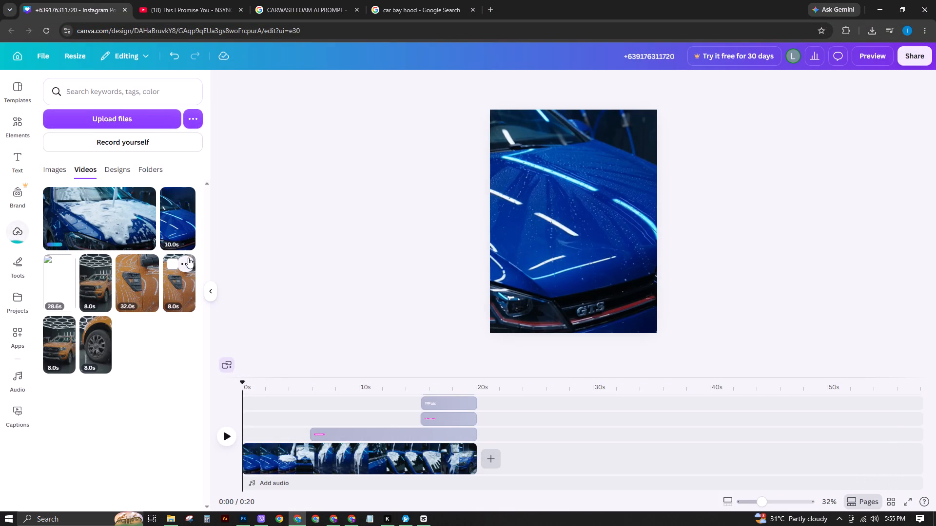
Replace the 20-second background video in the "Let the foam do the magic" design with the uploaded horizontal foam-wash video.
left_click(382, 462)
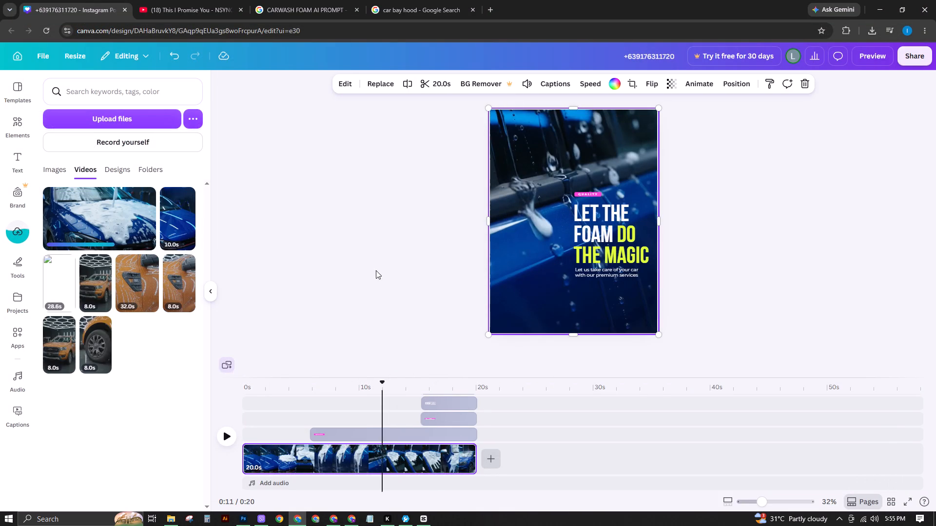
left_click_drag(87, 209, 532, 233)
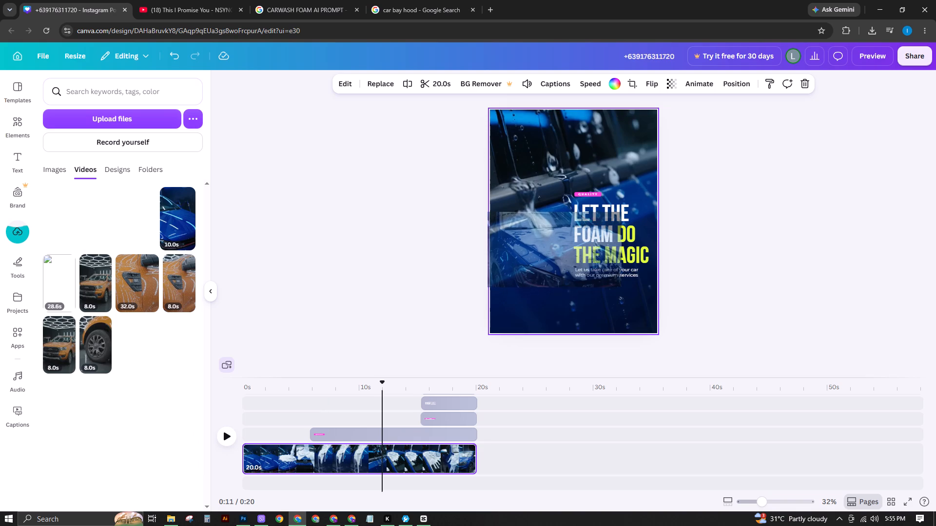
left_click_drag(532, 233, 311, 449)
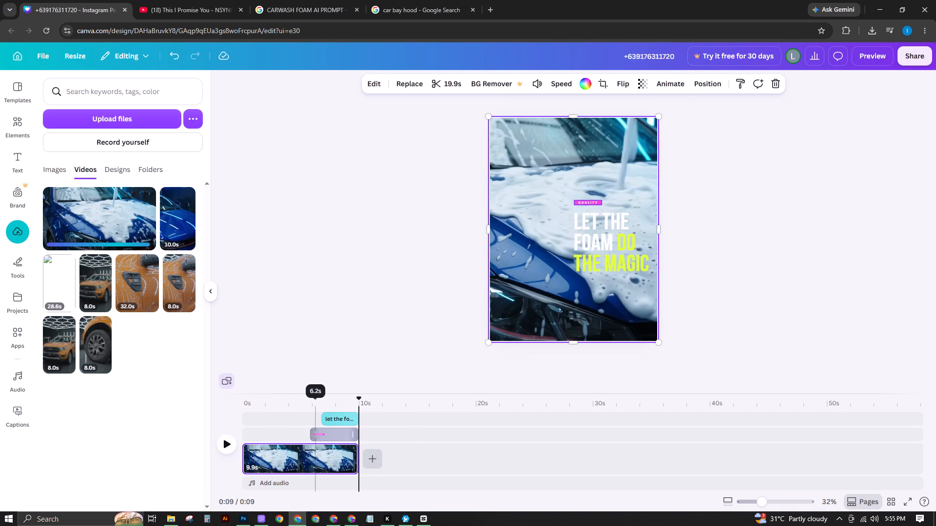
Play the design from the start to check how the headline animates over the replaced foam-wash background video.
left_click_drag(323, 402, 246, 398)
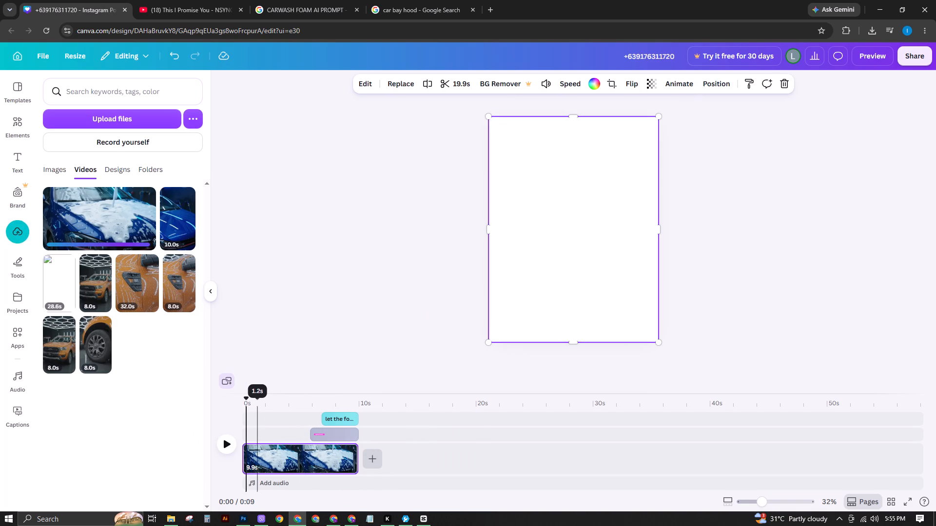
left_click_drag(448, 393, 448, 385)
key("space")
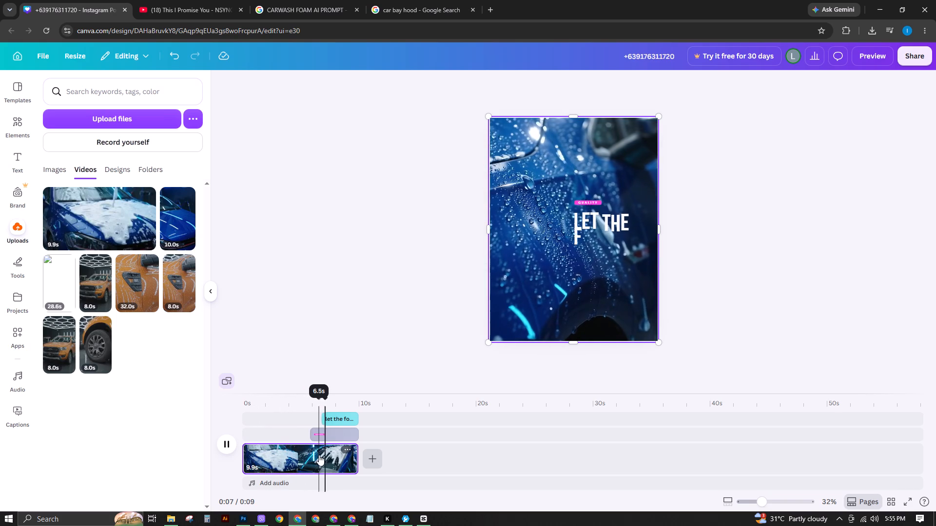
key("space")
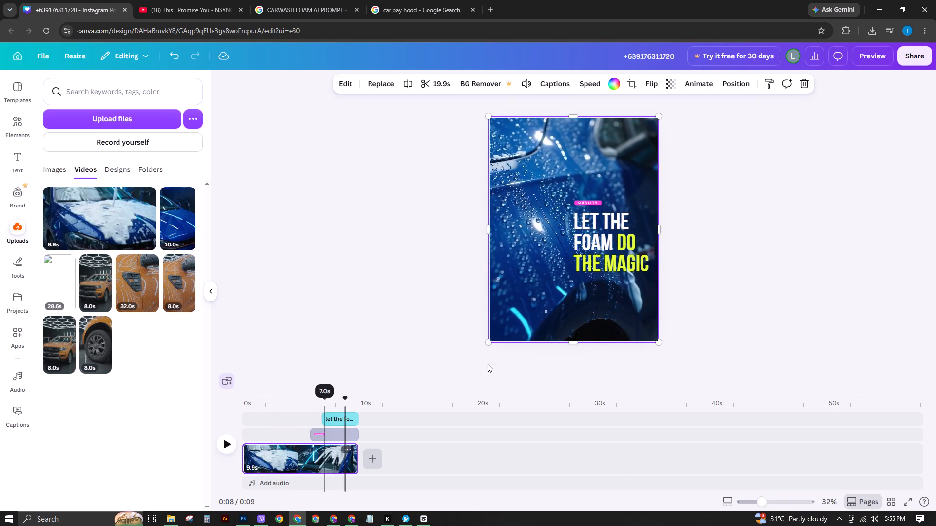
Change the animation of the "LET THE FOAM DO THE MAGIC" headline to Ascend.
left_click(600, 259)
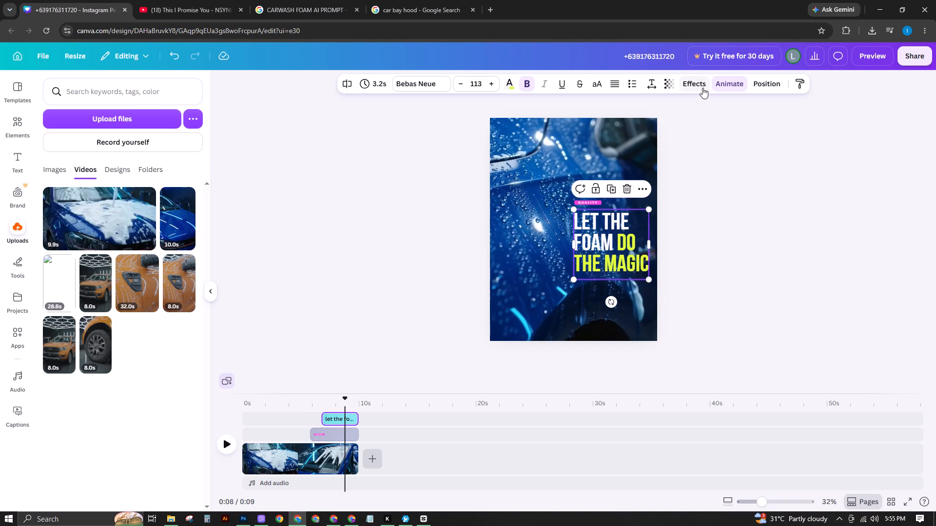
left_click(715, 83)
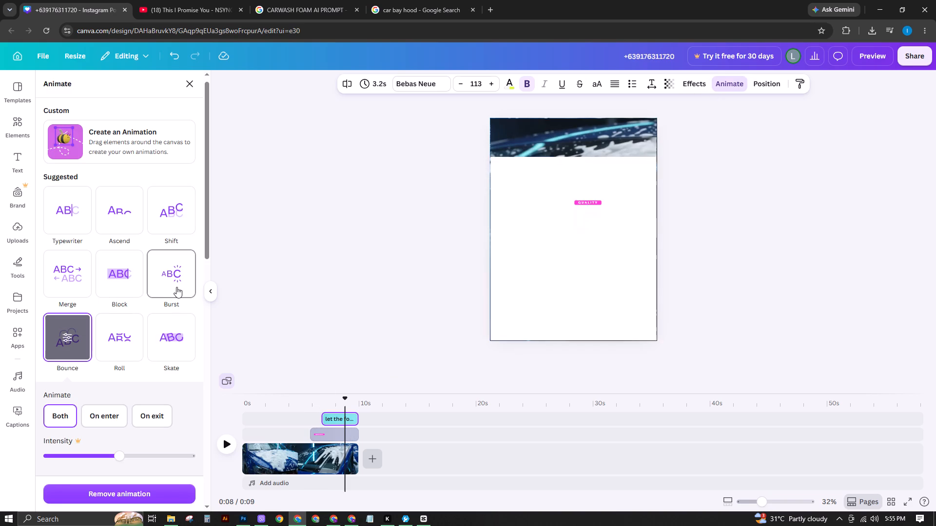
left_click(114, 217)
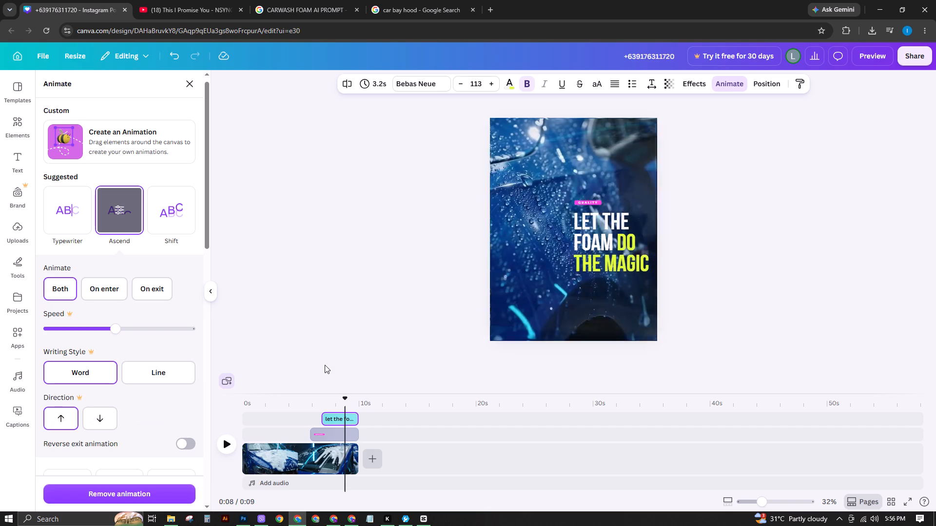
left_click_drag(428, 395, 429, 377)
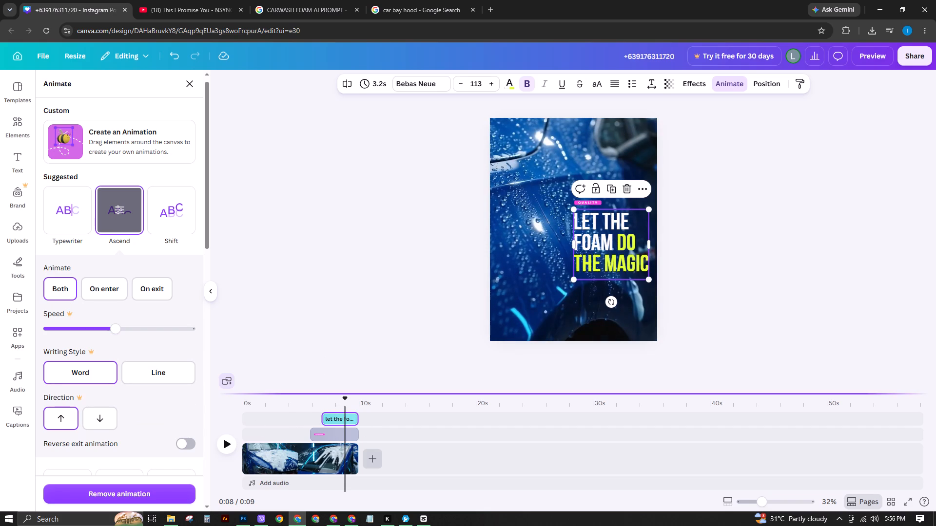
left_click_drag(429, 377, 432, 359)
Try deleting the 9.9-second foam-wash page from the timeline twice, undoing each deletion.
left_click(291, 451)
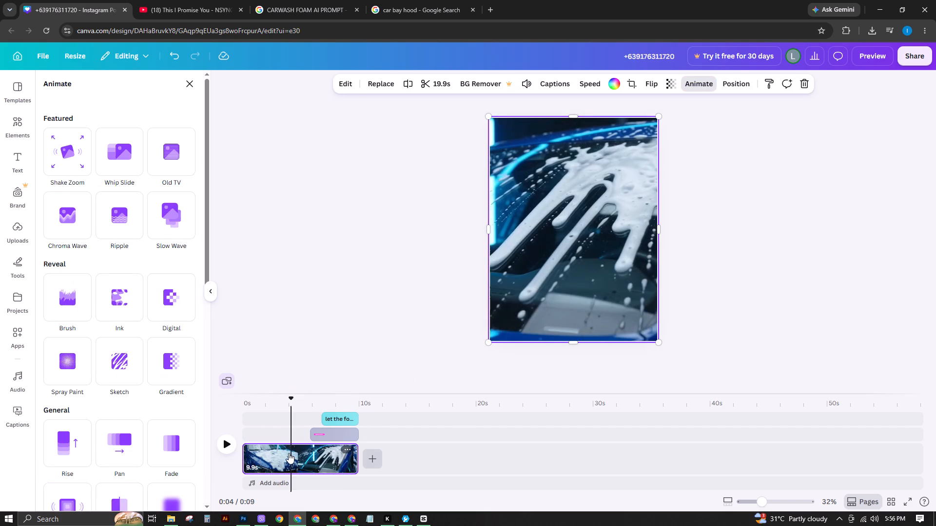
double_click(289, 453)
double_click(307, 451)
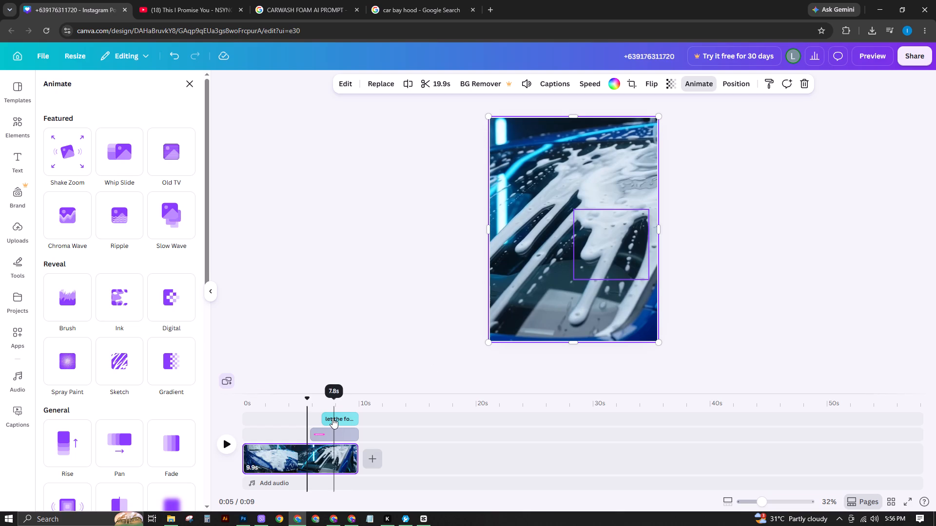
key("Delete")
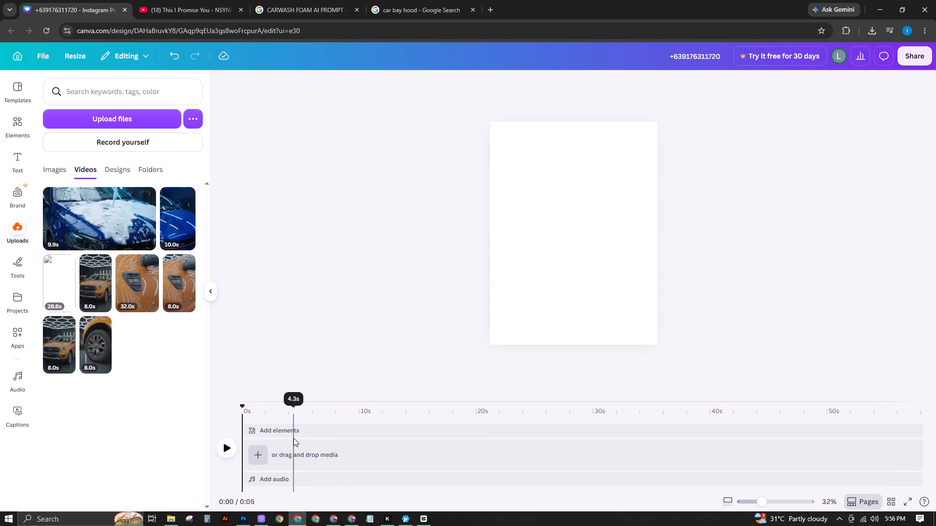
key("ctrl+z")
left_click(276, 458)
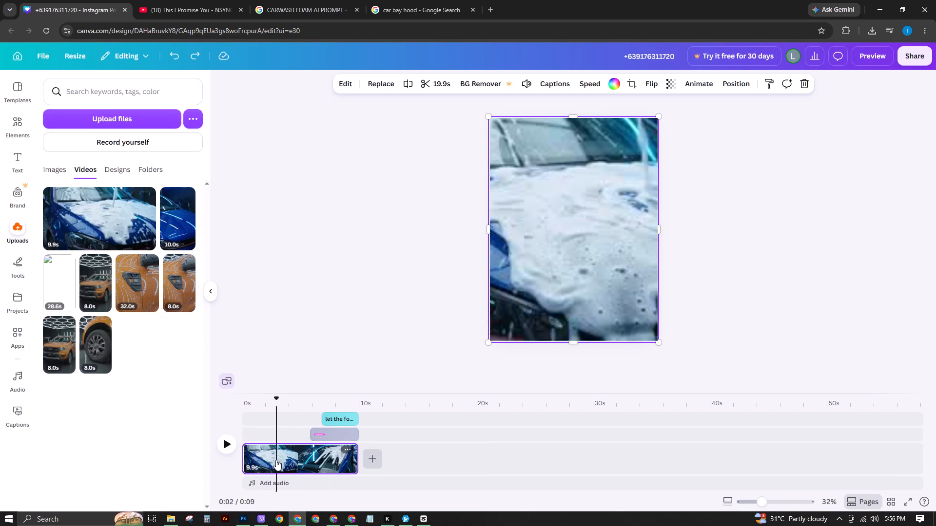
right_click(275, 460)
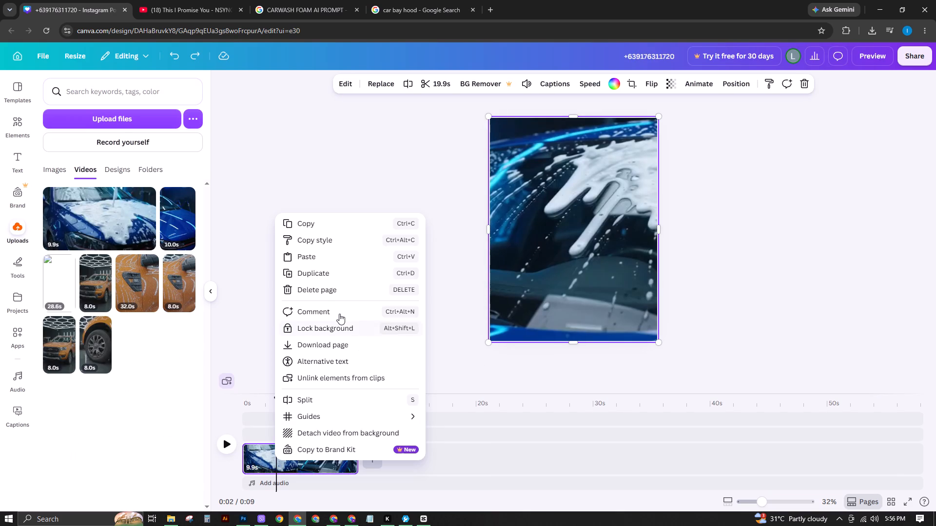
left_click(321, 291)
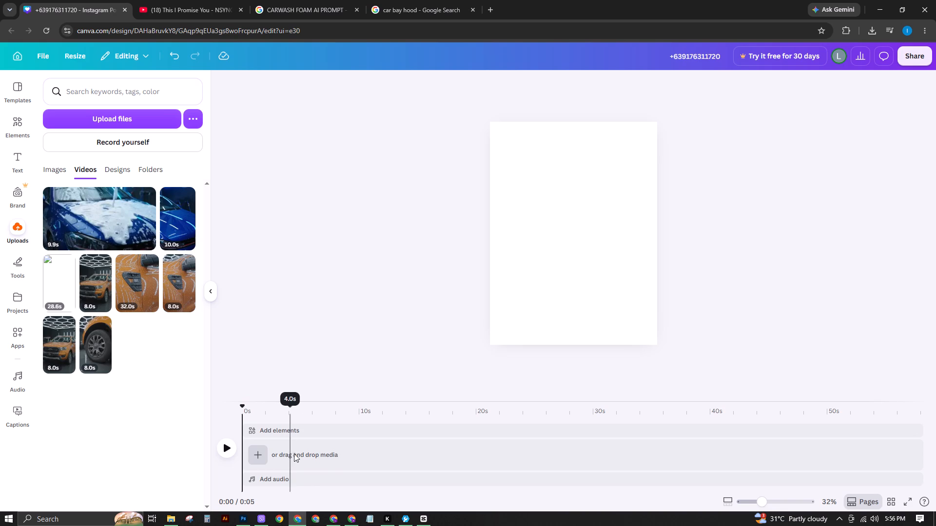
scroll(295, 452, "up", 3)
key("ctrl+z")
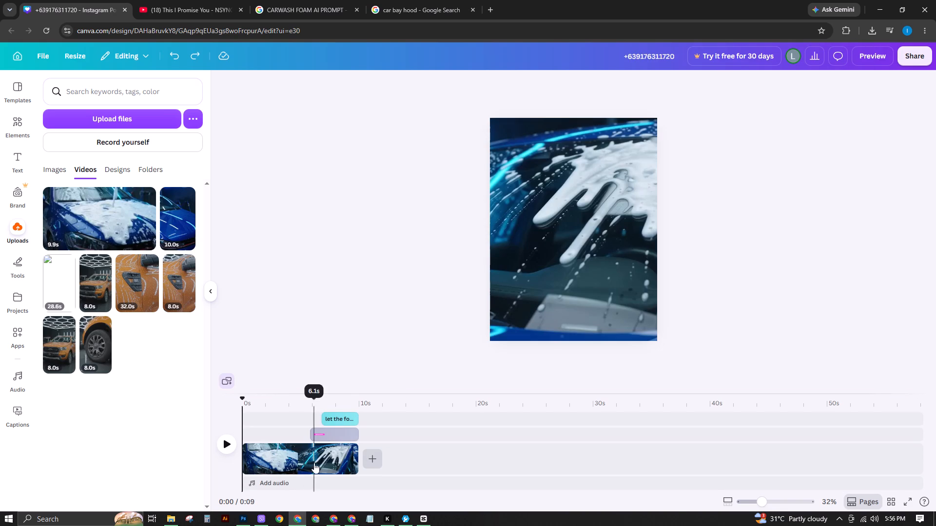
Undo the headline animation change and the background replacement to bring back the 20-second background video and its text layers.
left_click(754, 503)
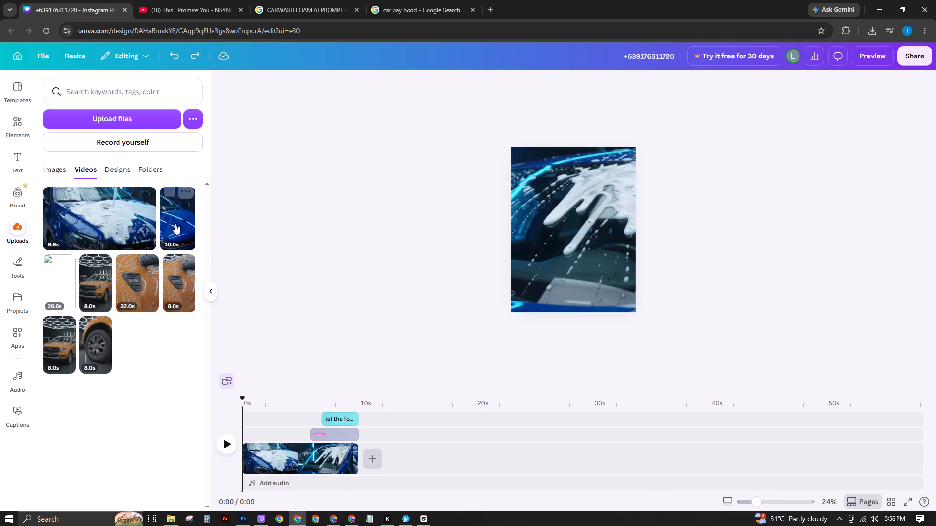
left_click(598, 180)
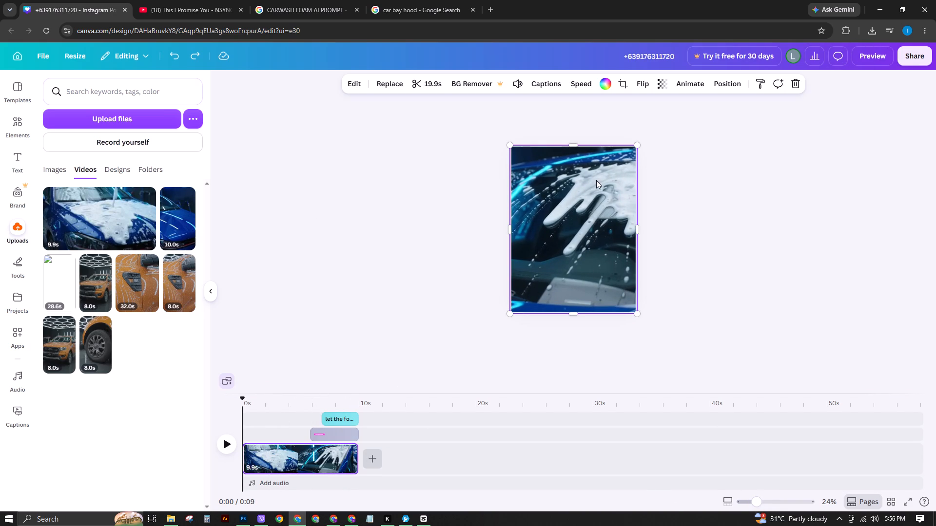
left_click(174, 56)
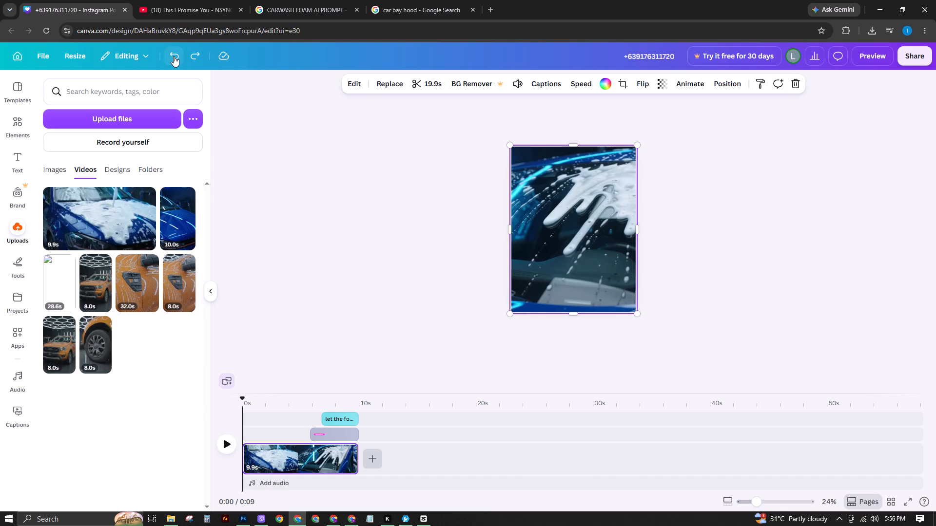
left_click(174, 56)
scroll(346, 306, "down", 3)
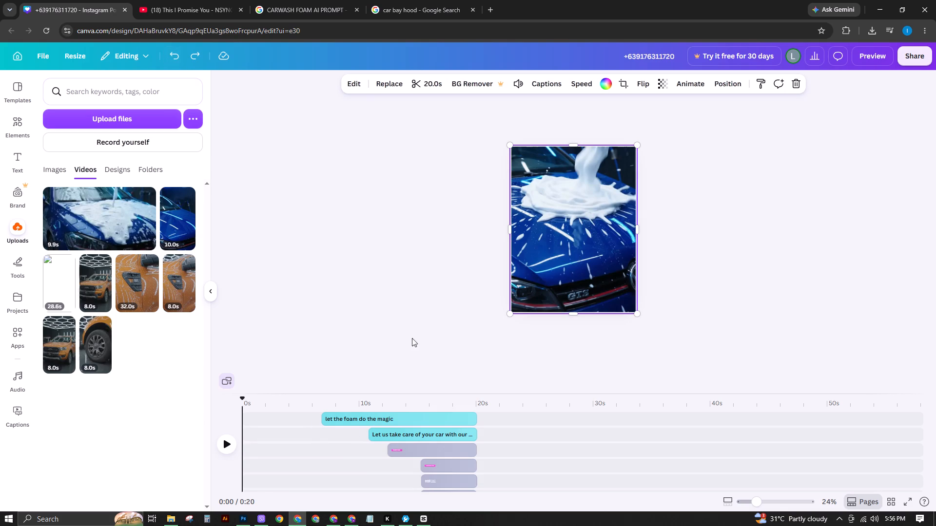
scroll(412, 338, "down", 7)
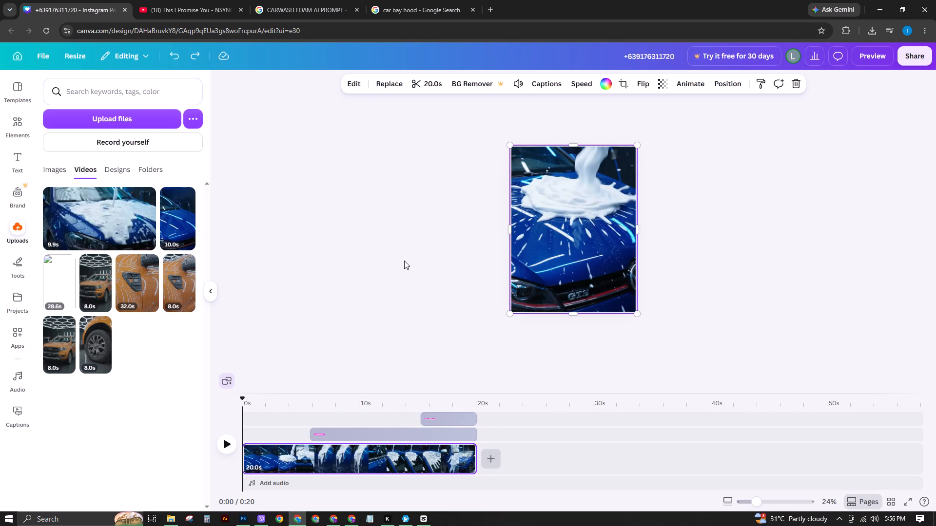
Add the uploaded 9.9-second horizontal foam-wash video as an overlay and move it to the track just above the background clip.
left_click_drag(81, 208, 524, 227)
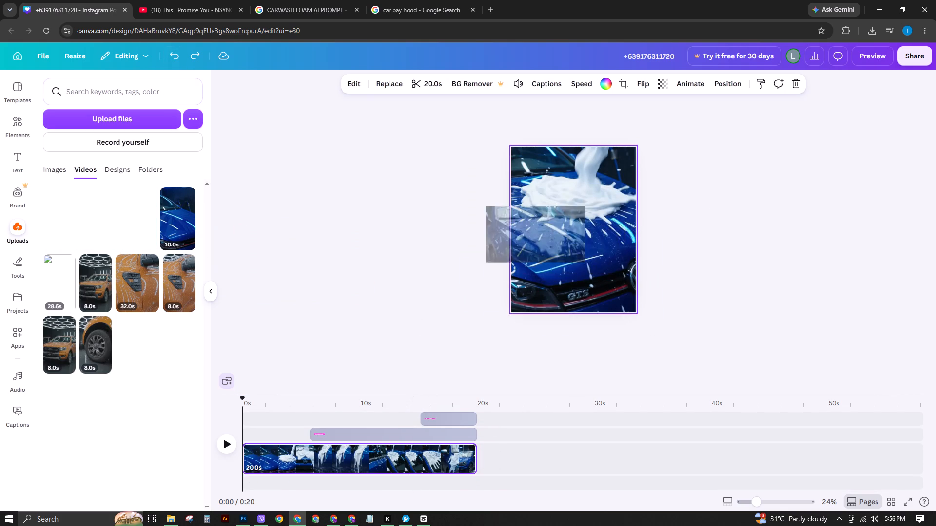
left_click_drag(524, 227, 555, 238)
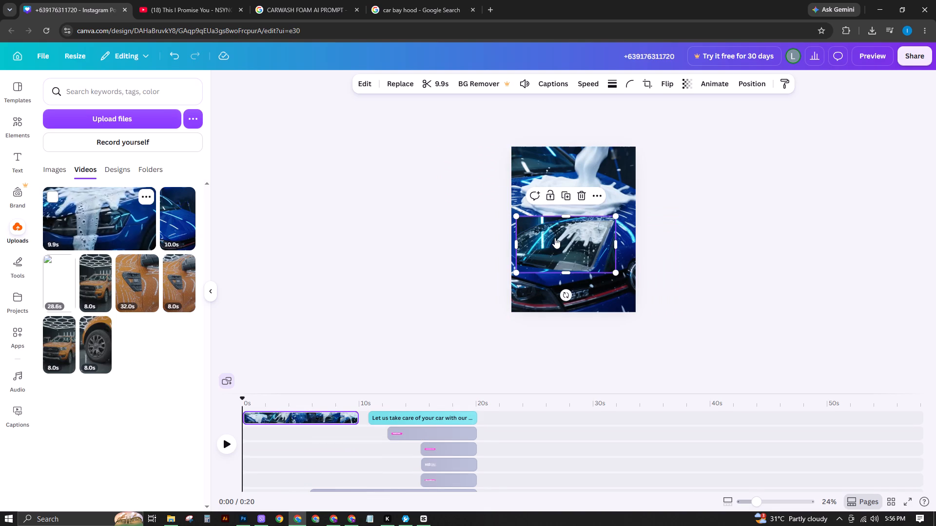
scroll(449, 358, "down", 1)
scroll(301, 445, "down", 1)
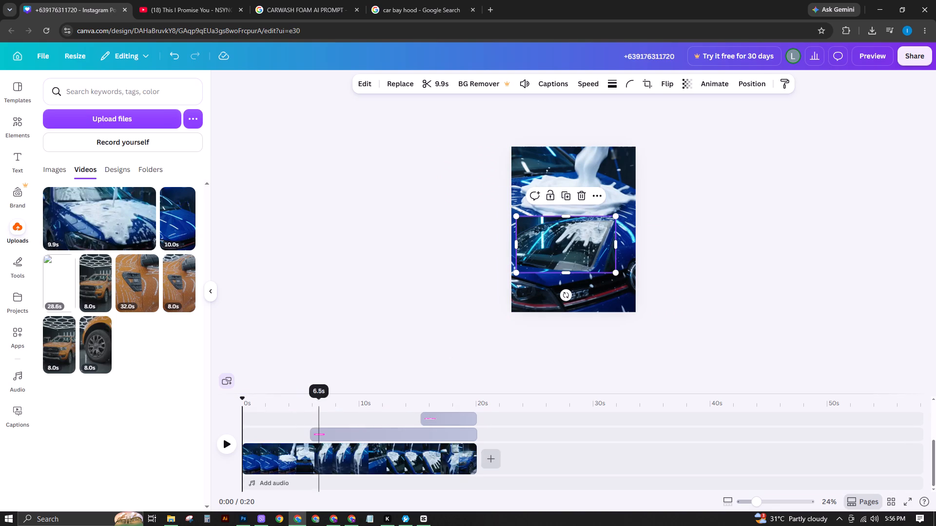
scroll(342, 401, "up", 2)
left_click_drag(366, 395, 397, 225)
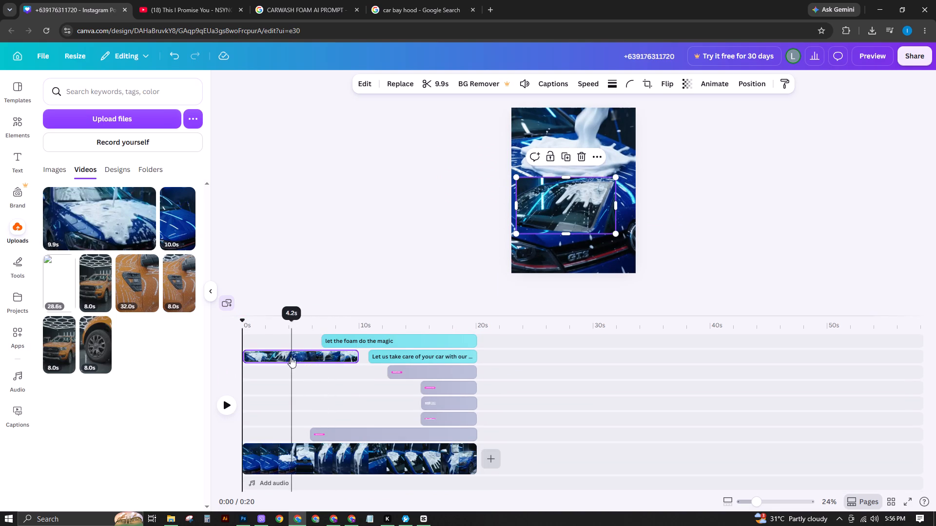
left_click_drag(292, 354, 286, 439)
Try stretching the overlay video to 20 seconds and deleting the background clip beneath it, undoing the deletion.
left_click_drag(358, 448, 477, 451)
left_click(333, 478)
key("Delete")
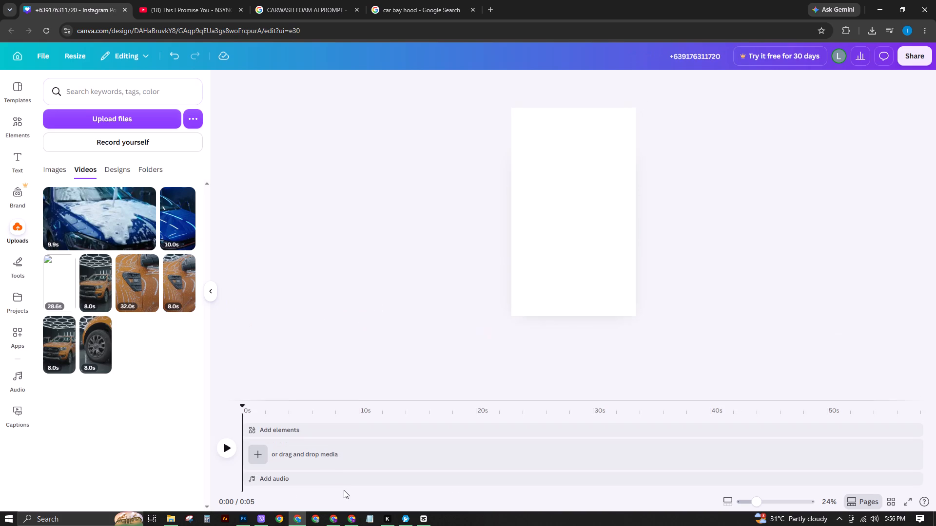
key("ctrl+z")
Move the 9.9-second overlay video into the main video track, ahead of the 20-second clip.
left_click(279, 448)
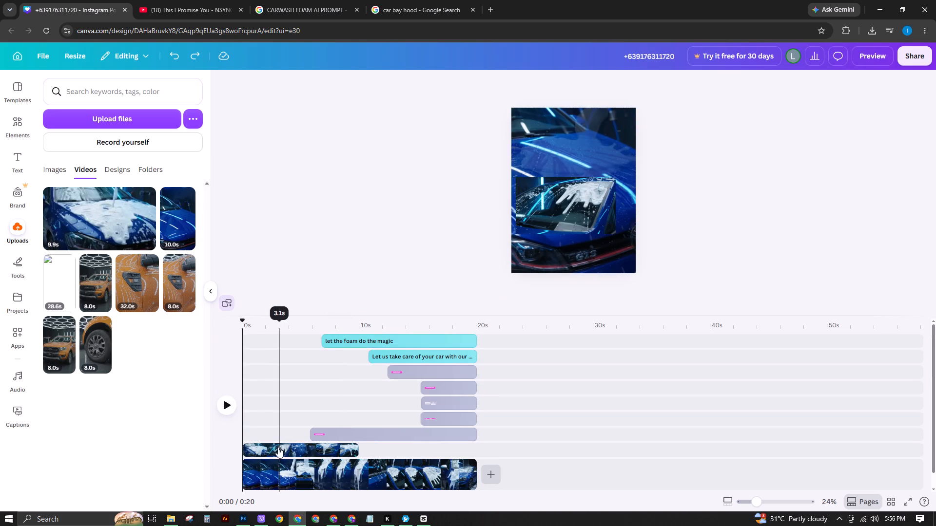
left_click_drag(259, 448, 266, 471)
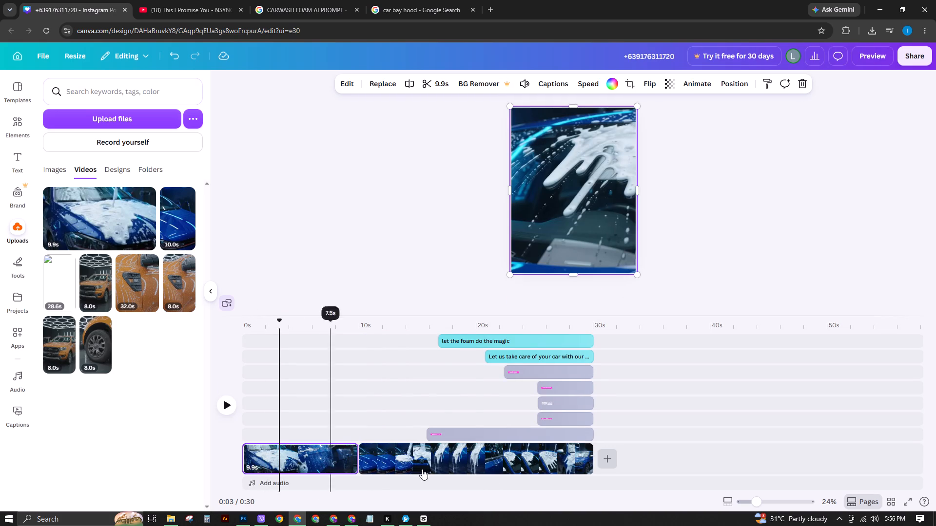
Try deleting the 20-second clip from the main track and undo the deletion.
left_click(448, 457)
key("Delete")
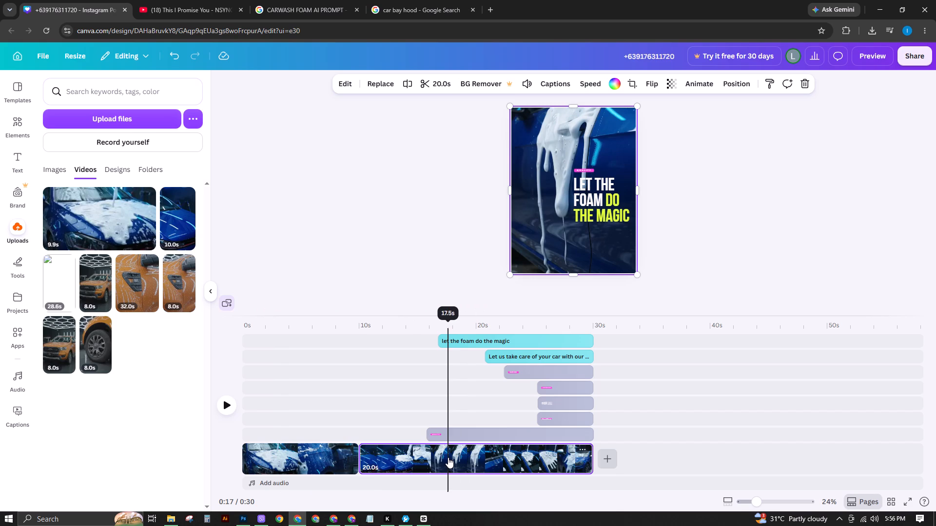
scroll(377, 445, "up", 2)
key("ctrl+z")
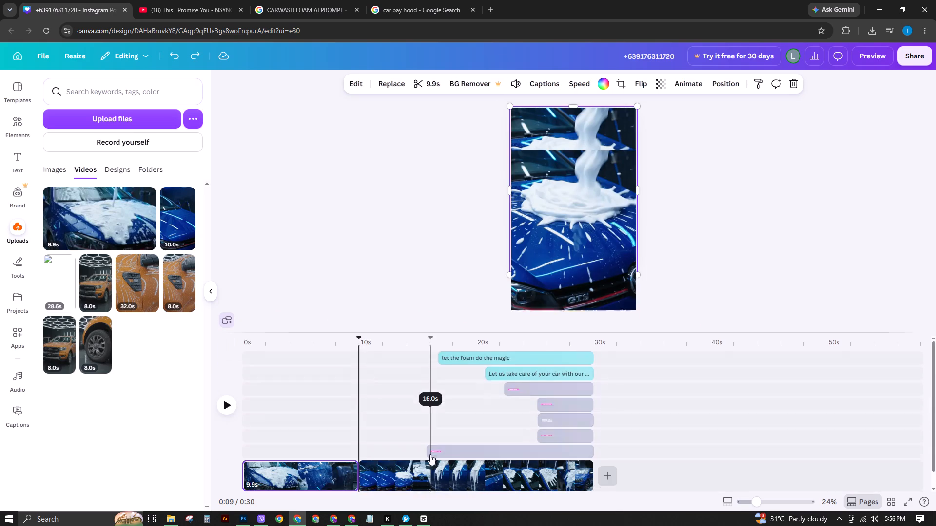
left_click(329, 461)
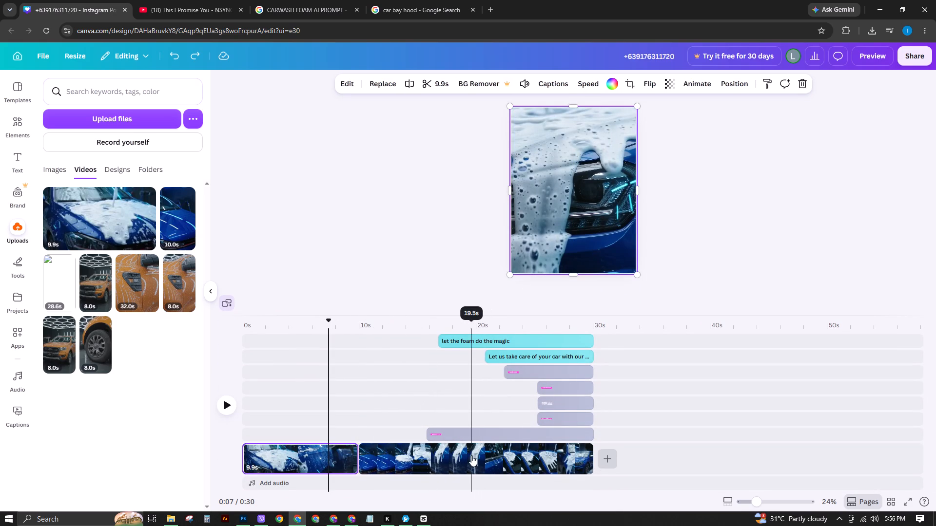
Select all seven text and graphic layers and shift them earlier together, so the headline starts at about 2 seconds.
scroll(621, 396, "up", 1)
left_click_drag(614, 434, 514, 336)
left_click_drag(524, 341, 373, 337)
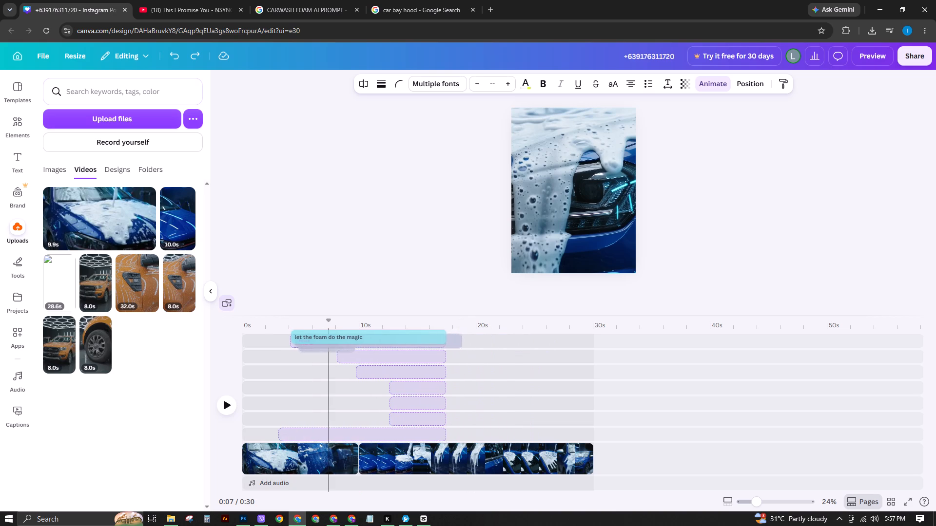
left_click_drag(373, 337, 350, 340)
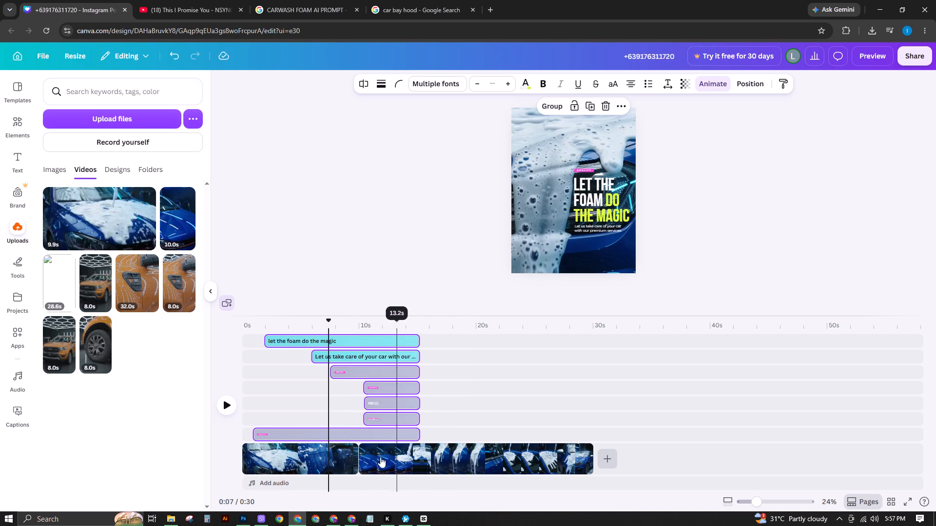
Shorten all seven text and graphic layers to end at about 11 seconds and shift them earlier so the headline starts at about 1 second.
left_click_drag(418, 370, 393, 372)
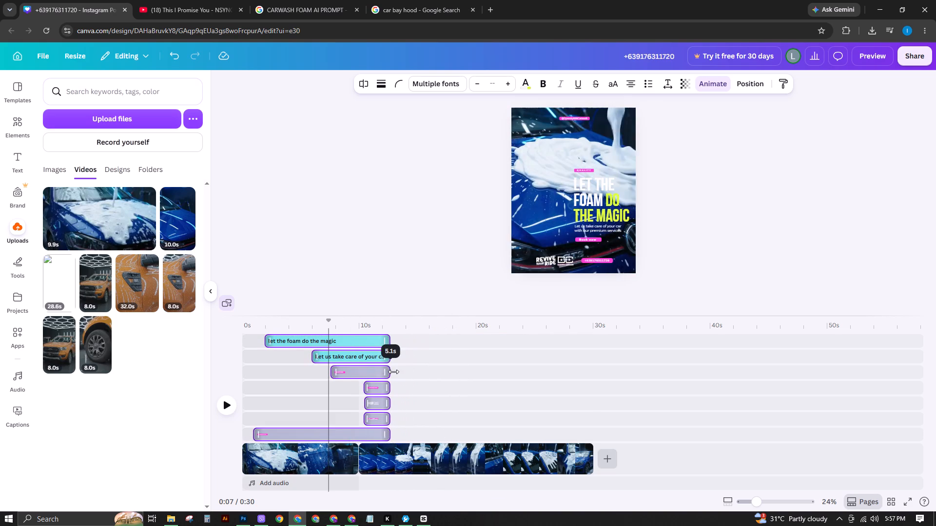
left_click_drag(393, 372, 406, 374)
left_click_drag(268, 342, 277, 343)
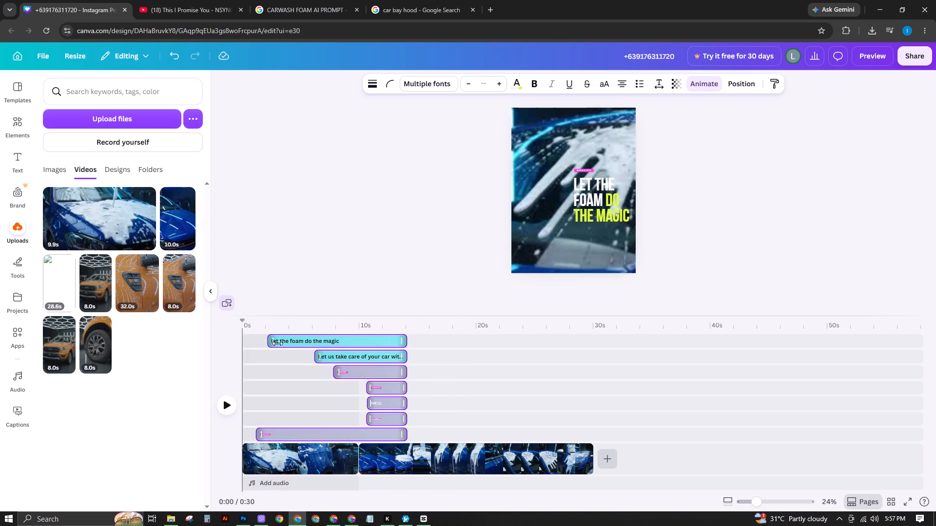
left_click_drag(277, 343, 289, 343)
left_click_drag(382, 339, 355, 339)
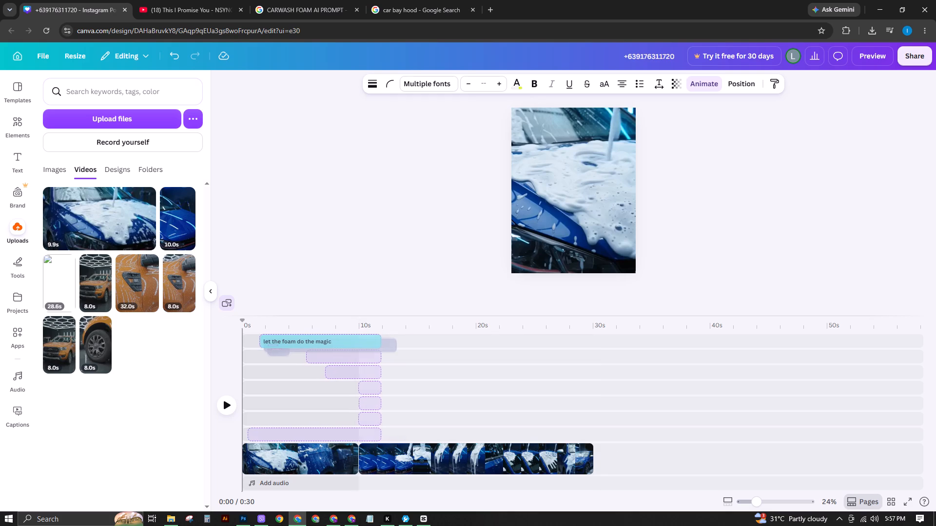
left_click_drag(355, 339, 350, 339)
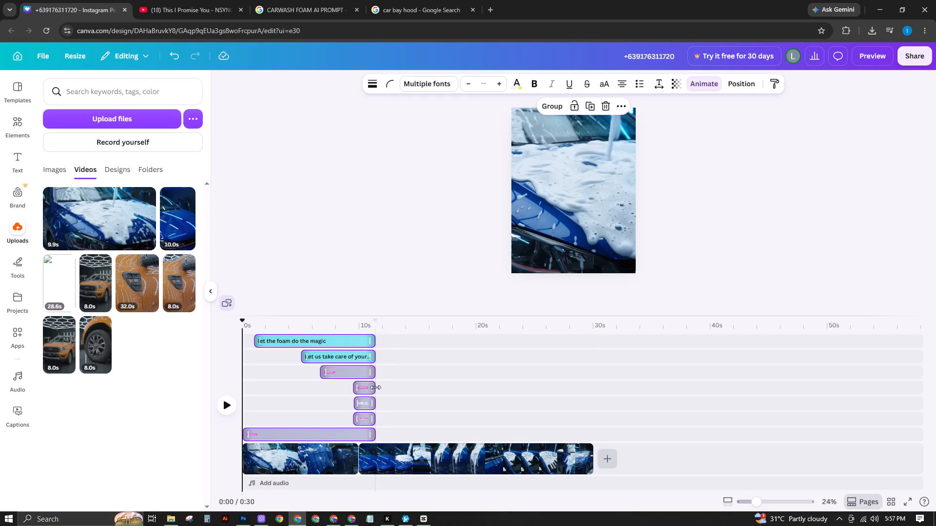
left_click_drag(374, 387, 370, 387)
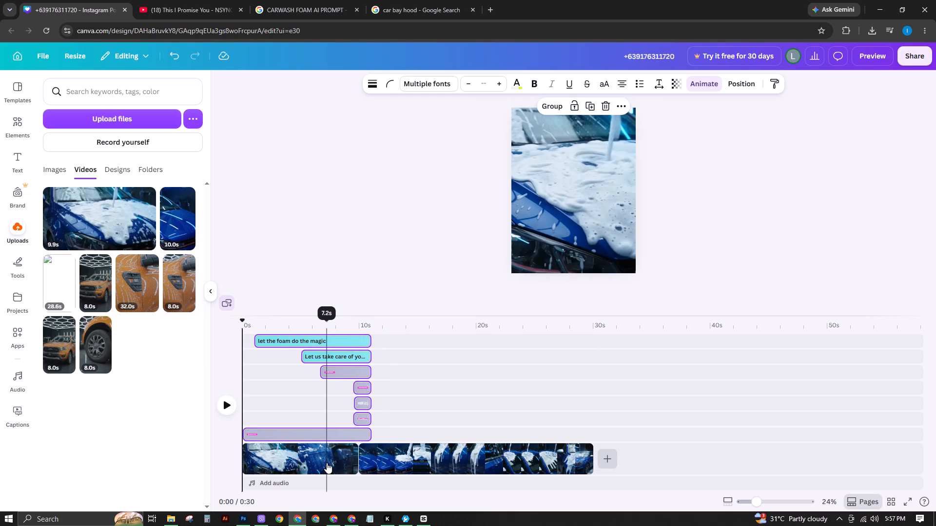
Slow the 9.9-second clip at the start of the video track to a speed of 0.5.
left_click(327, 462)
left_click(588, 88)
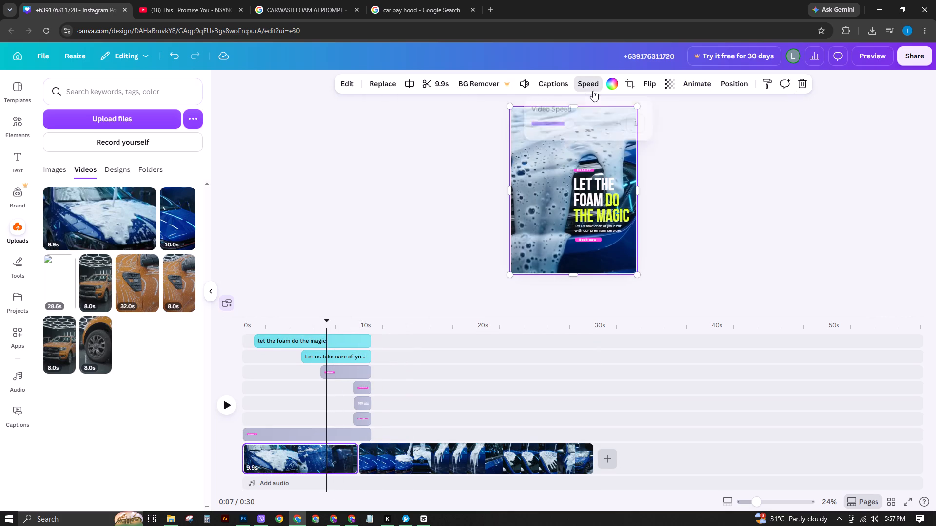
left_click_drag(567, 125, 555, 126)
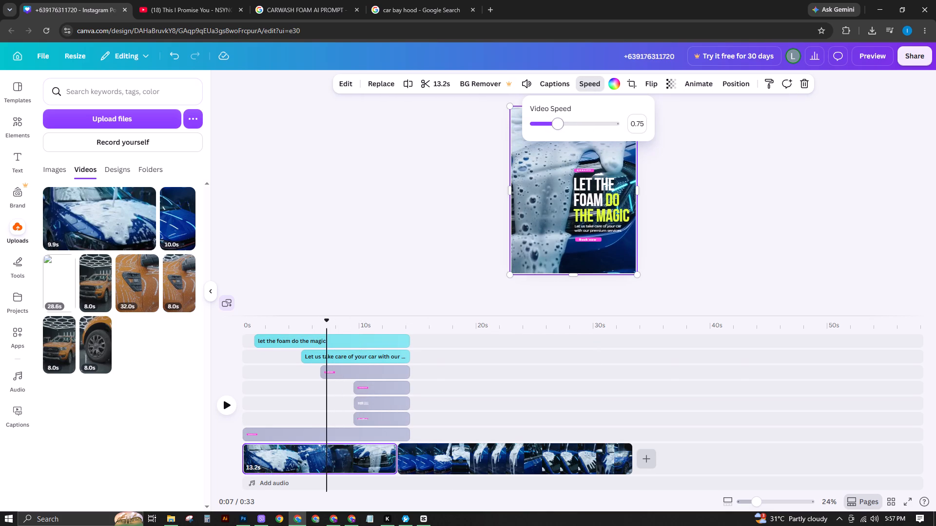
left_click(555, 126)
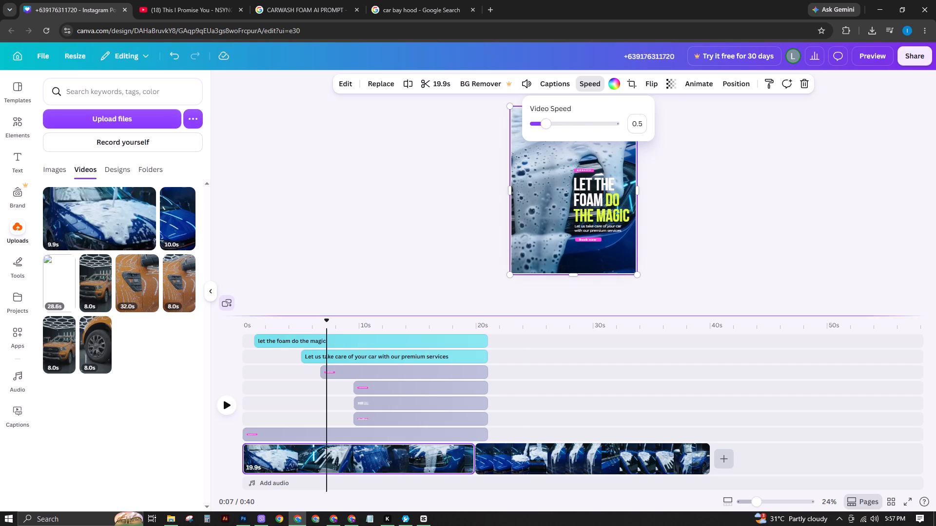
Delete the second clip from the main video track, keeping only the slowed foam-wash clip.
left_click(533, 461)
key("Delete")
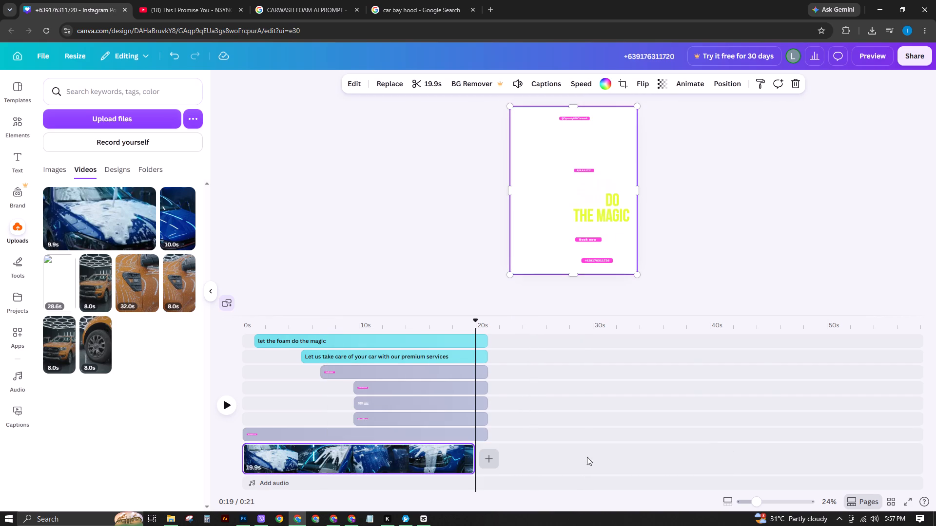
Trim the ends of all seven text and graphic layers together to match the end of the 19.9-second clip.
left_click_drag(495, 438, 468, 360)
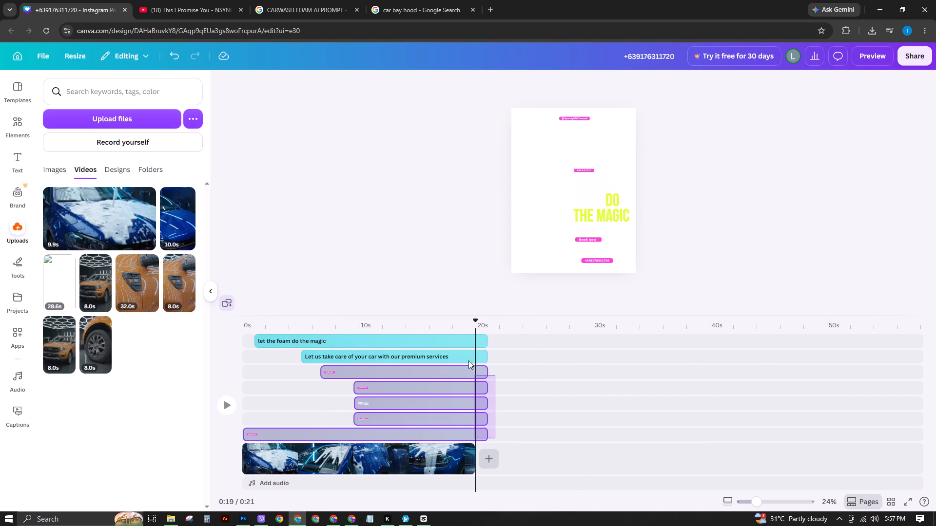
left_click_drag(468, 360, 460, 320)
left_click_drag(484, 372, 469, 369)
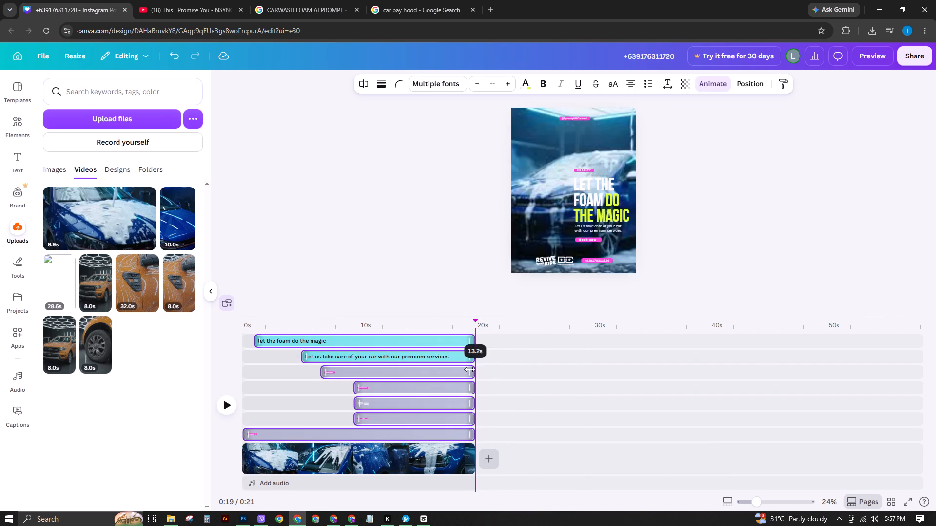
left_click_drag(469, 369, 469, 369)
Play the ad and scrub through its timeline to review the slowed clip and the timing of the text layers.
left_click_drag(260, 325, 242, 321)
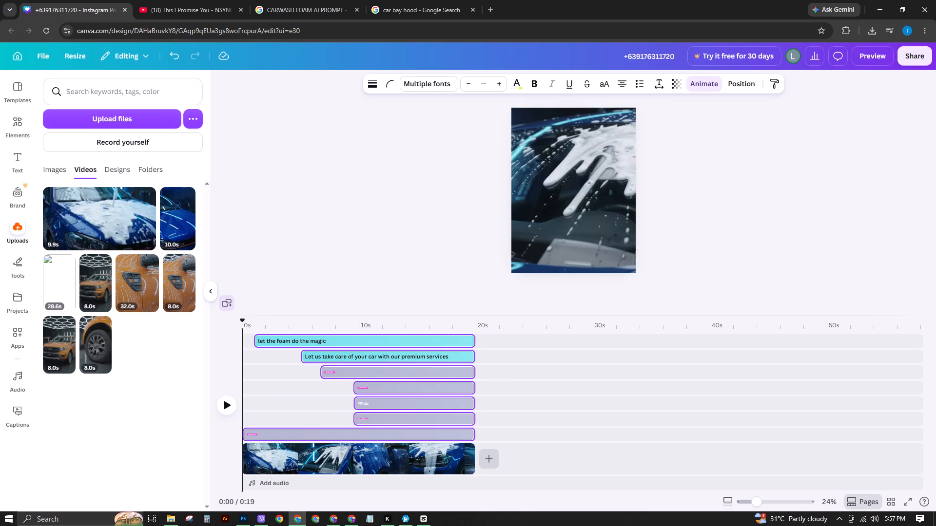
left_click(312, 463)
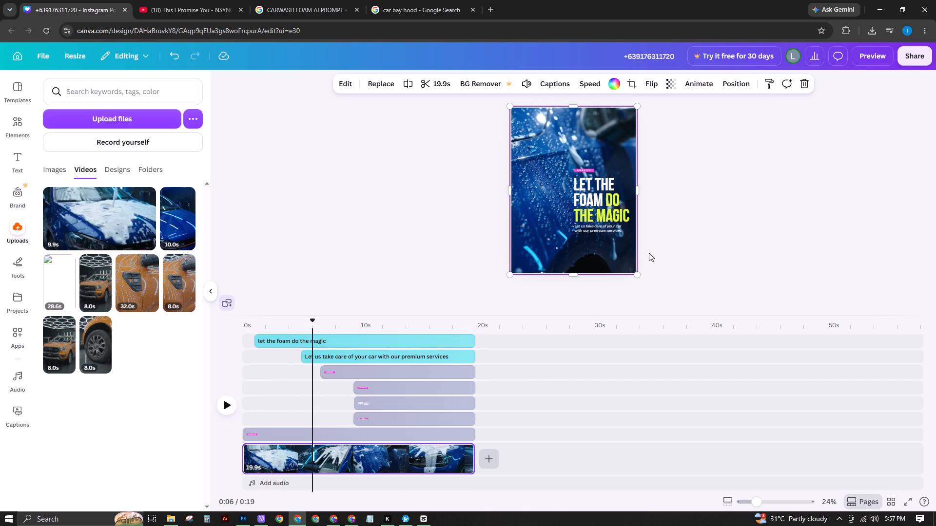
key("space")
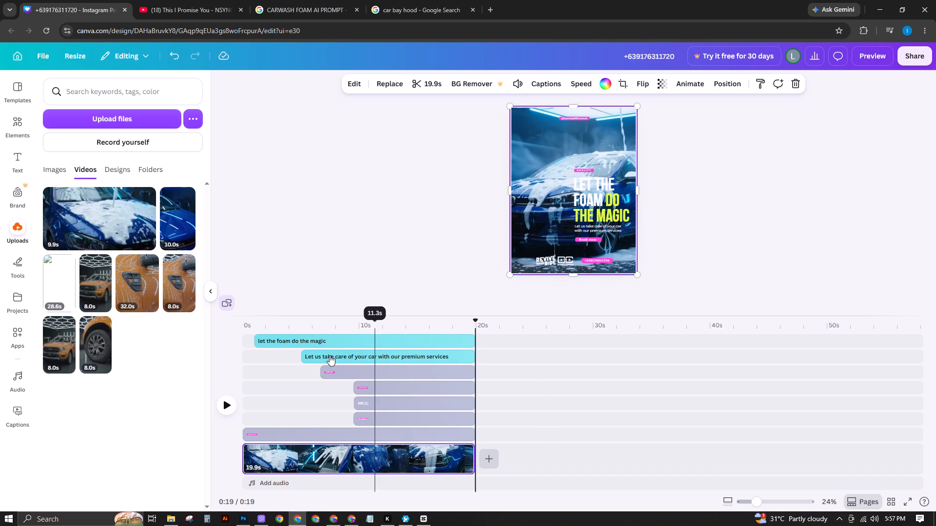
left_click_drag(304, 322, 372, 332)
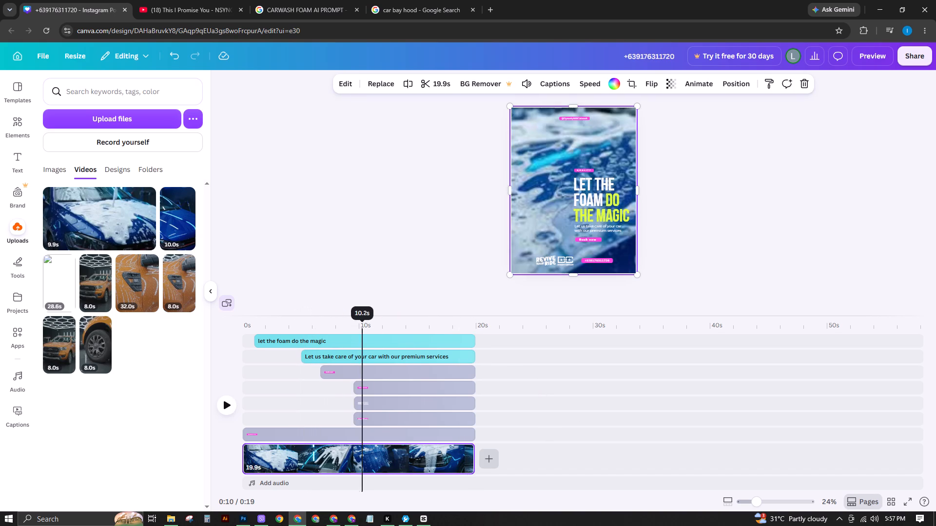
left_click_drag(372, 332, 286, 343)
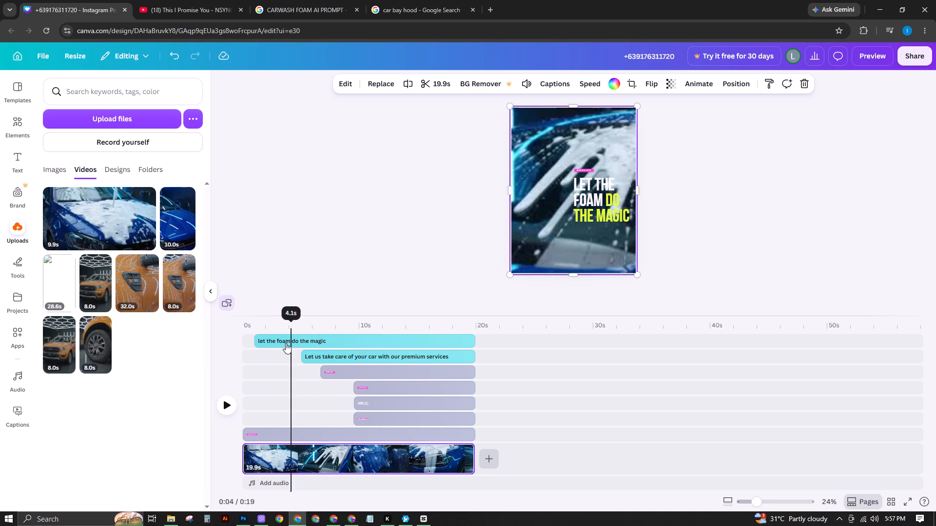
left_click_drag(286, 343, 228, 343)
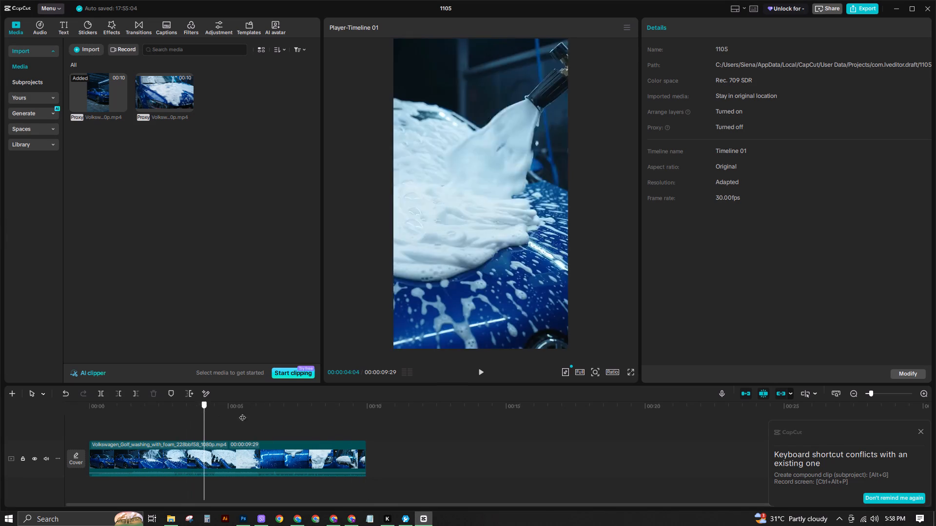
left_click_drag(242, 413, 336, 426)
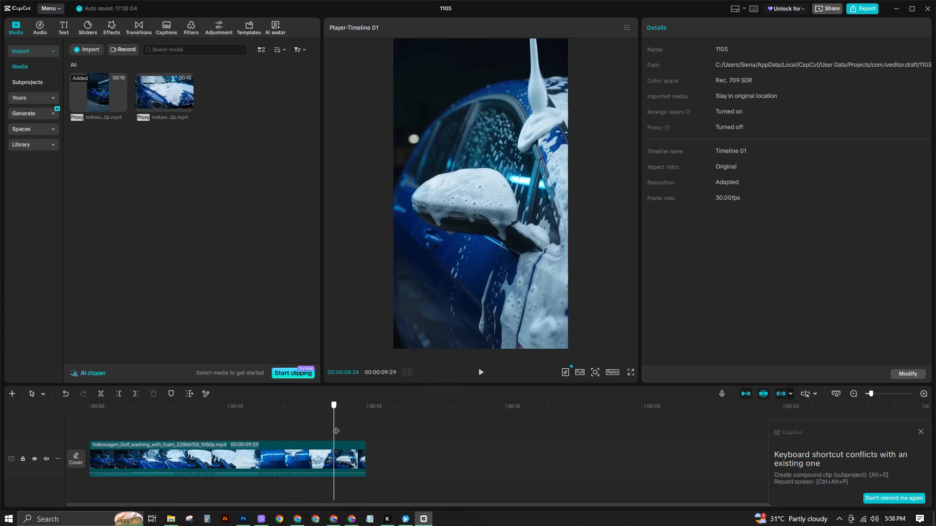
left_click_drag(336, 426, 372, 432)
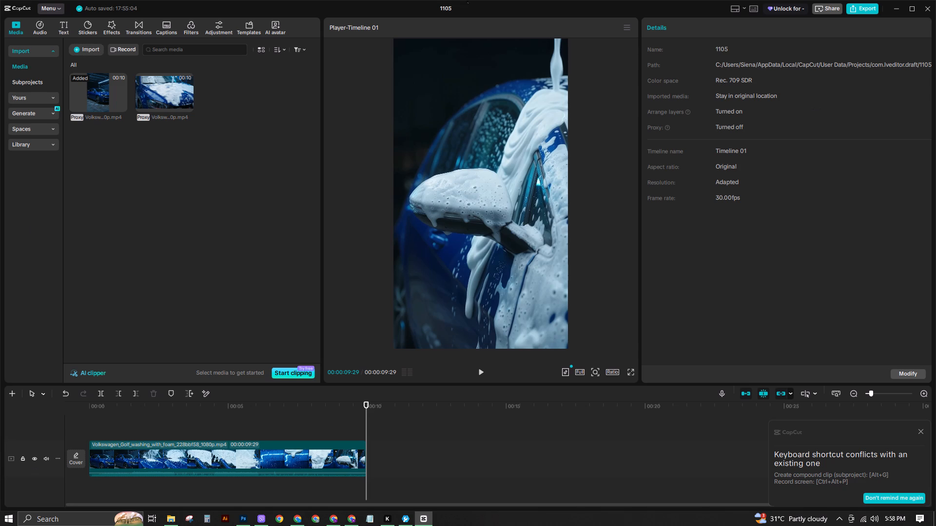
left_click(899, 10)
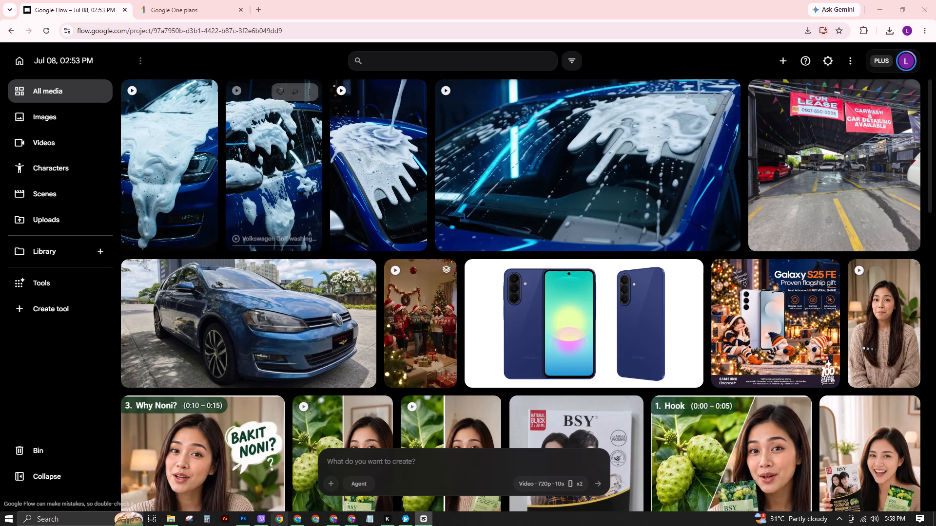
left_click(292, 522)
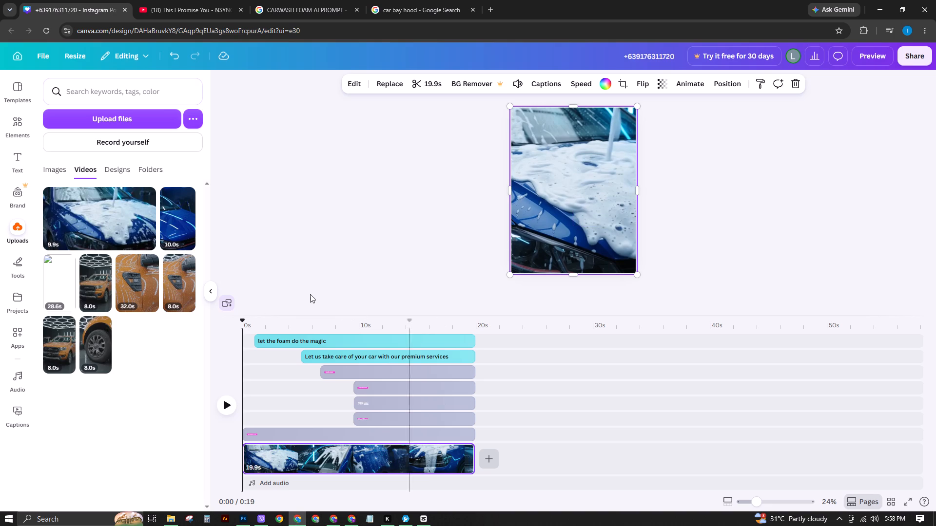
Reposition the foam-wash video within its crop so the car's headlight and front fender fill the frame.
left_click_drag(243, 320, 303, 334)
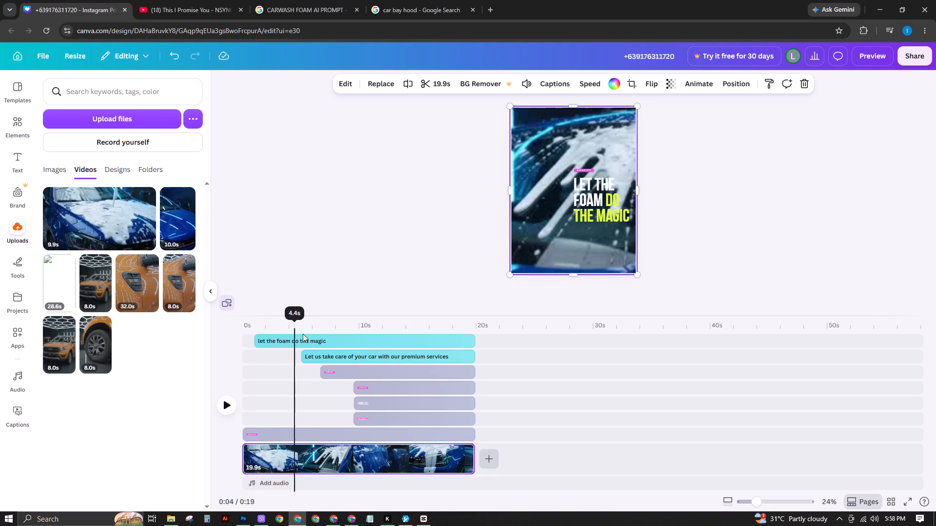
left_click_drag(303, 334, 242, 340)
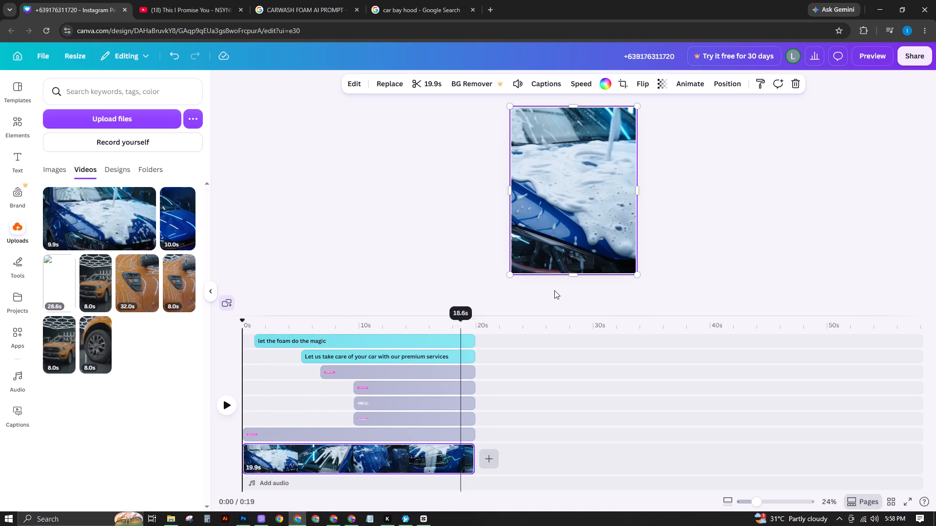
left_click(561, 196)
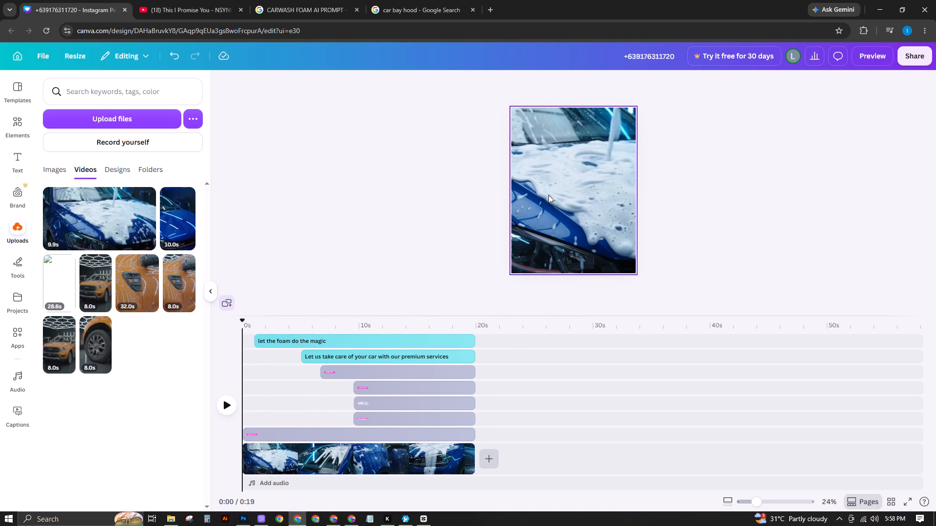
double_click(524, 190)
left_click_drag(554, 199, 556, 199)
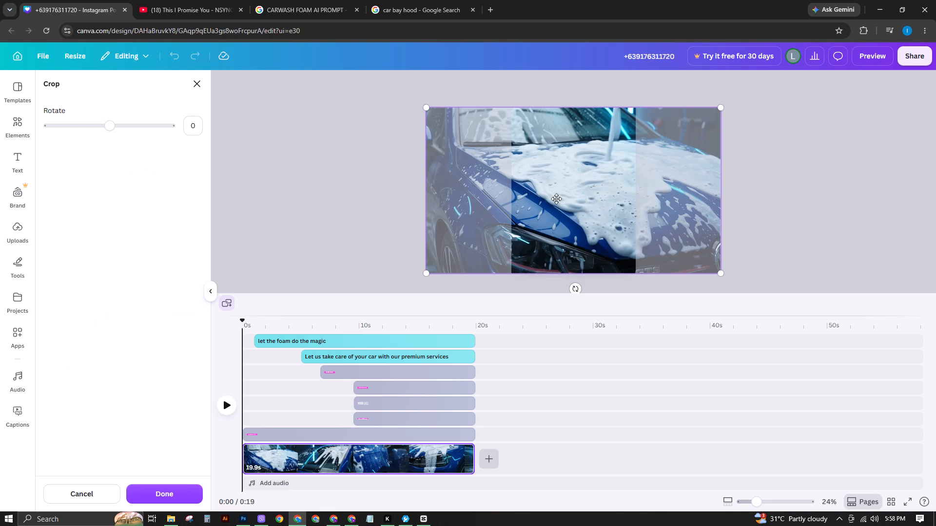
left_click_drag(556, 199, 518, 199)
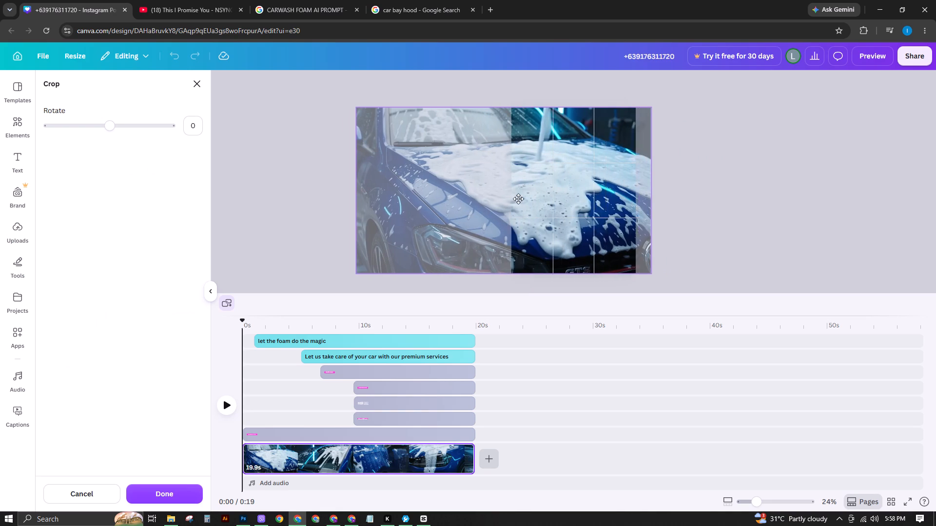
left_click_drag(518, 199, 617, 204)
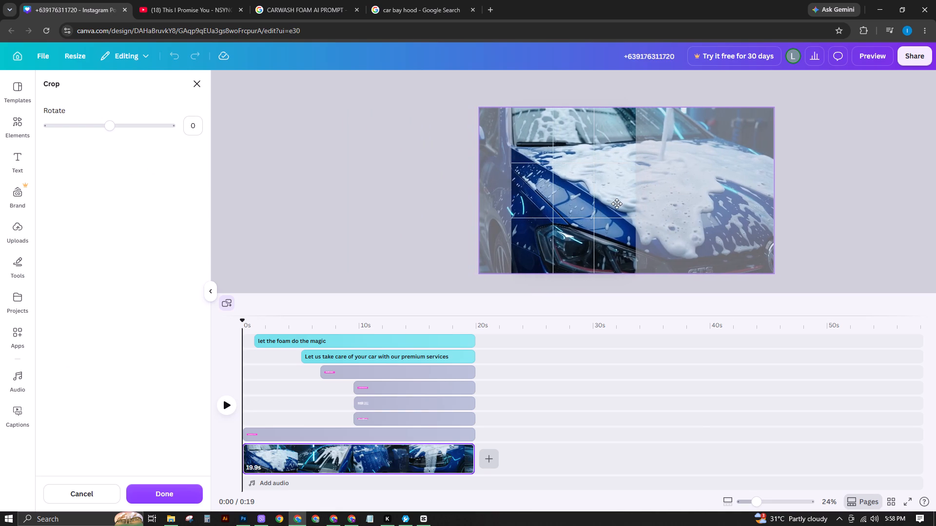
left_click_drag(617, 204, 609, 202)
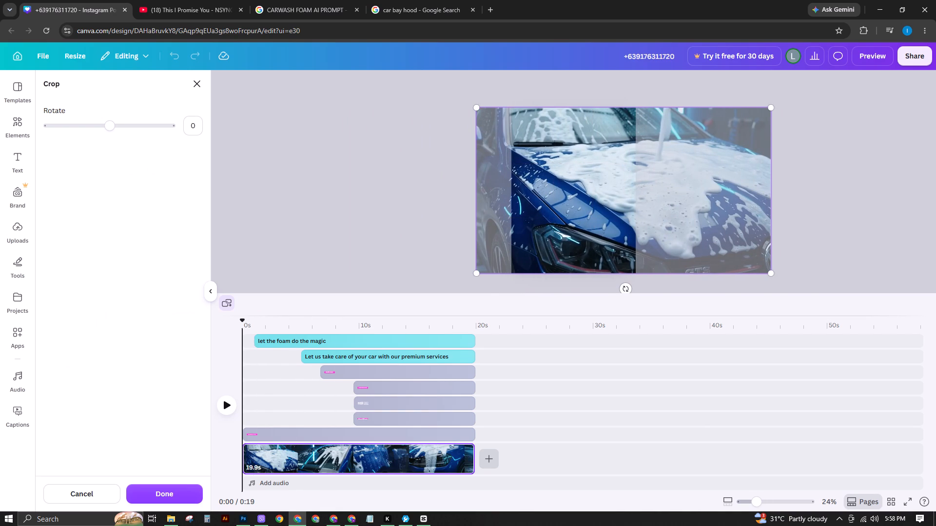
left_click_drag(244, 322, 321, 339)
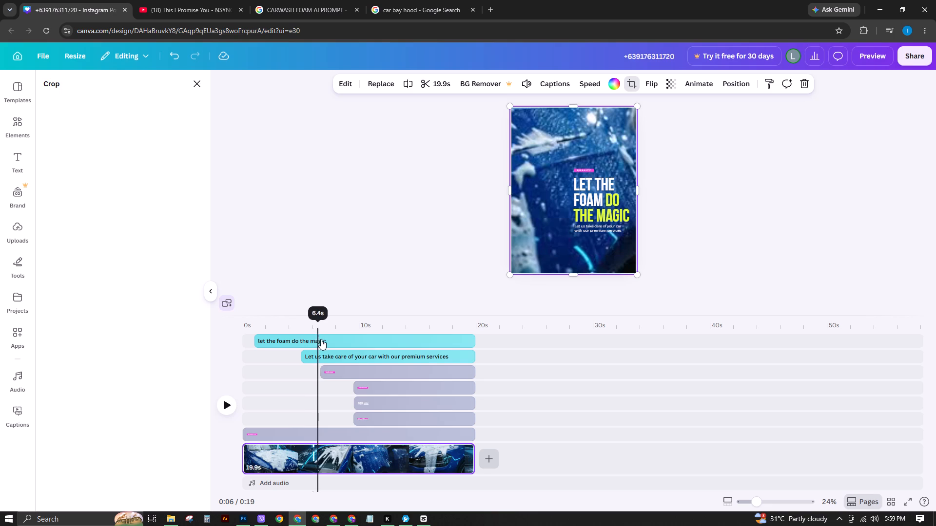
left_click_drag(321, 339, 325, 340)
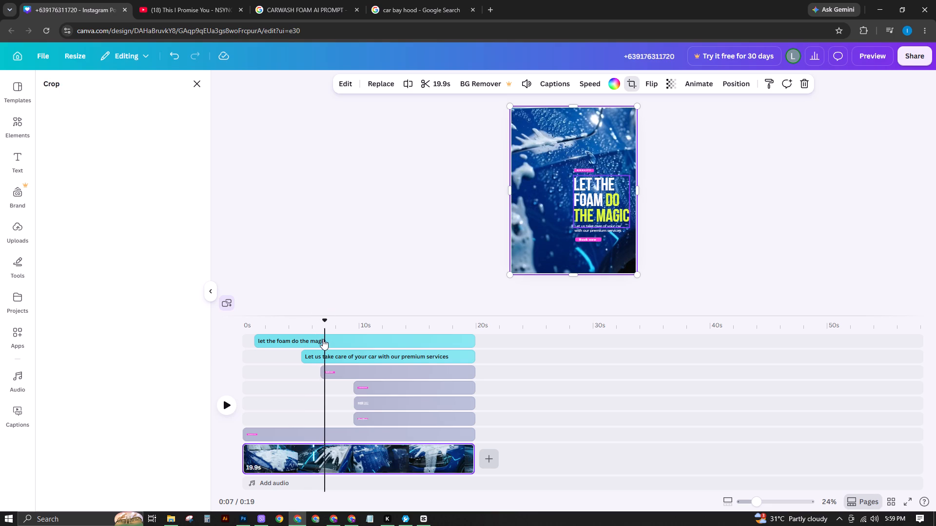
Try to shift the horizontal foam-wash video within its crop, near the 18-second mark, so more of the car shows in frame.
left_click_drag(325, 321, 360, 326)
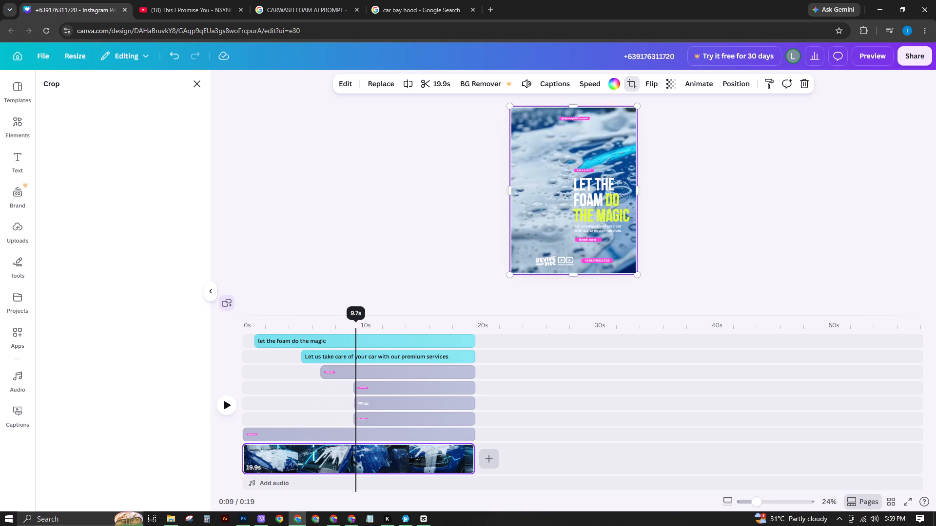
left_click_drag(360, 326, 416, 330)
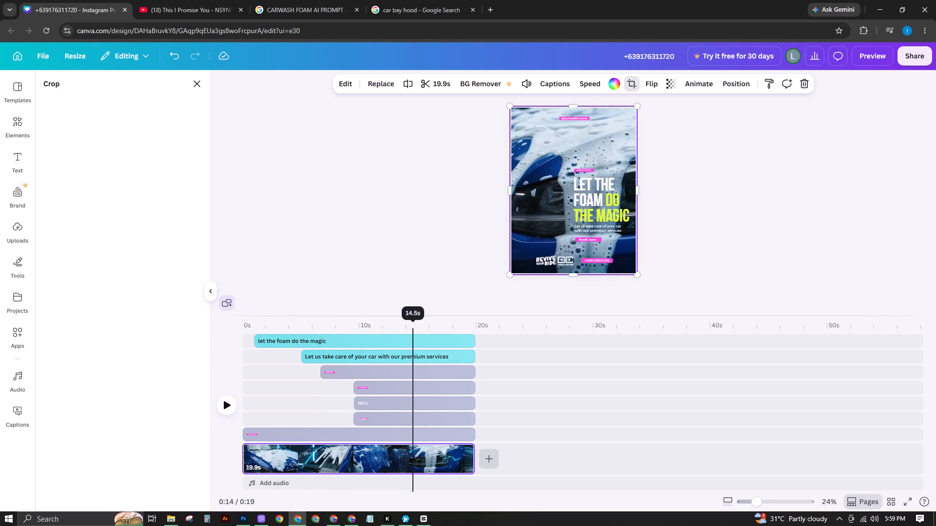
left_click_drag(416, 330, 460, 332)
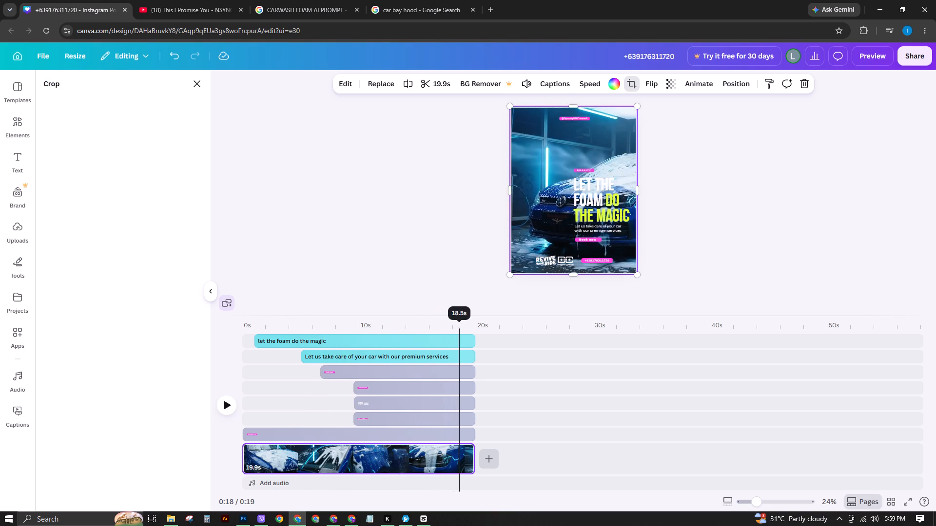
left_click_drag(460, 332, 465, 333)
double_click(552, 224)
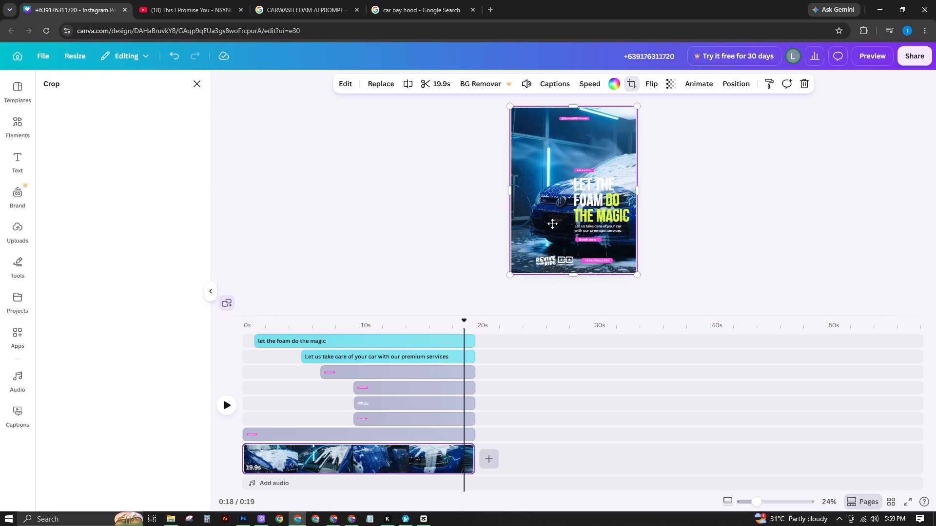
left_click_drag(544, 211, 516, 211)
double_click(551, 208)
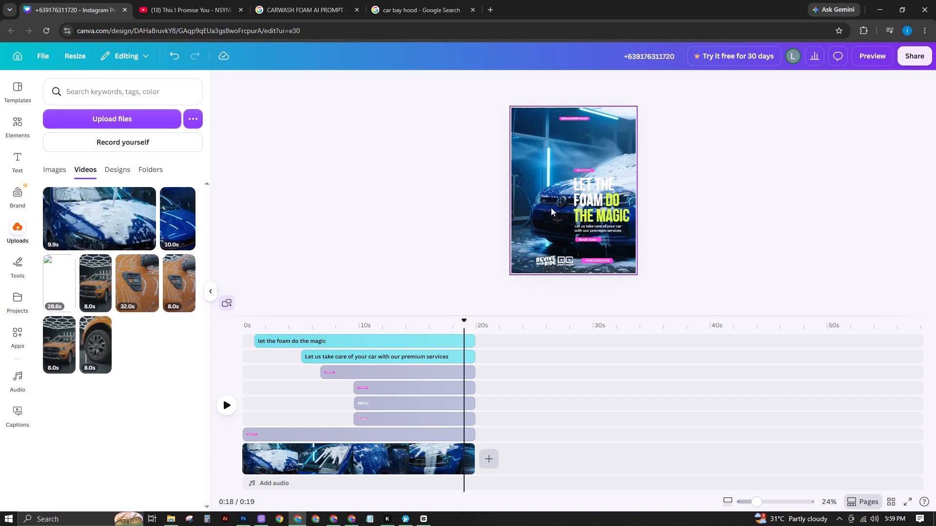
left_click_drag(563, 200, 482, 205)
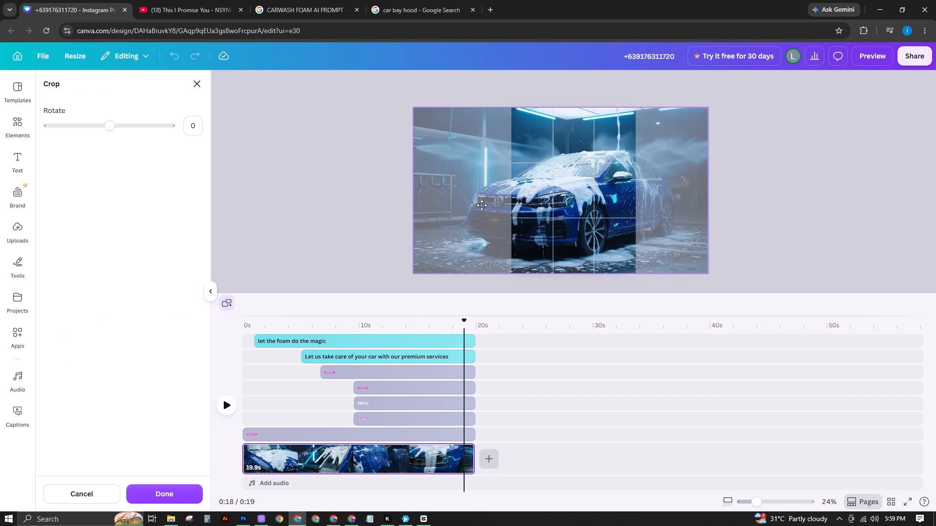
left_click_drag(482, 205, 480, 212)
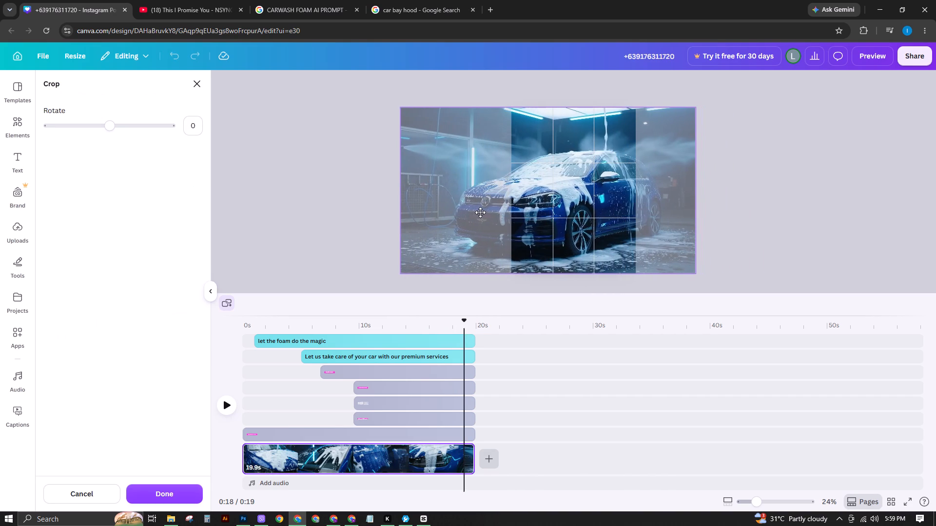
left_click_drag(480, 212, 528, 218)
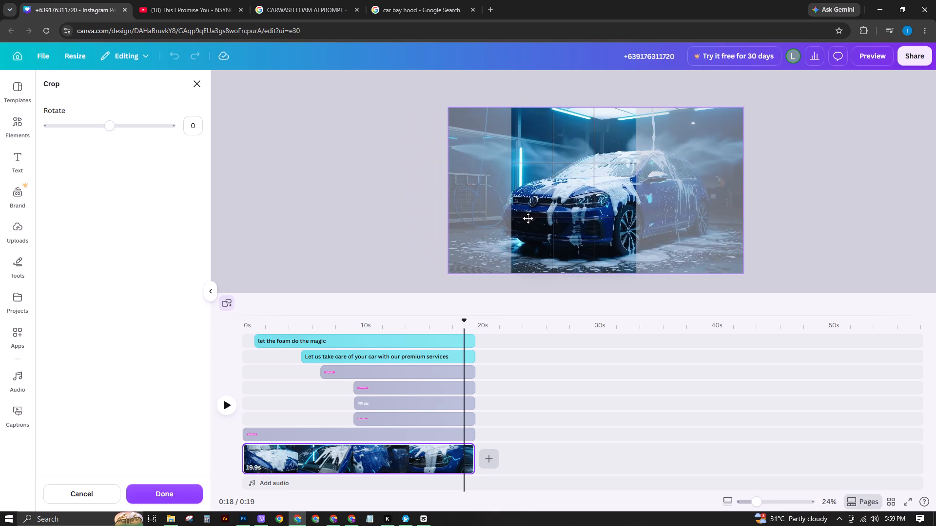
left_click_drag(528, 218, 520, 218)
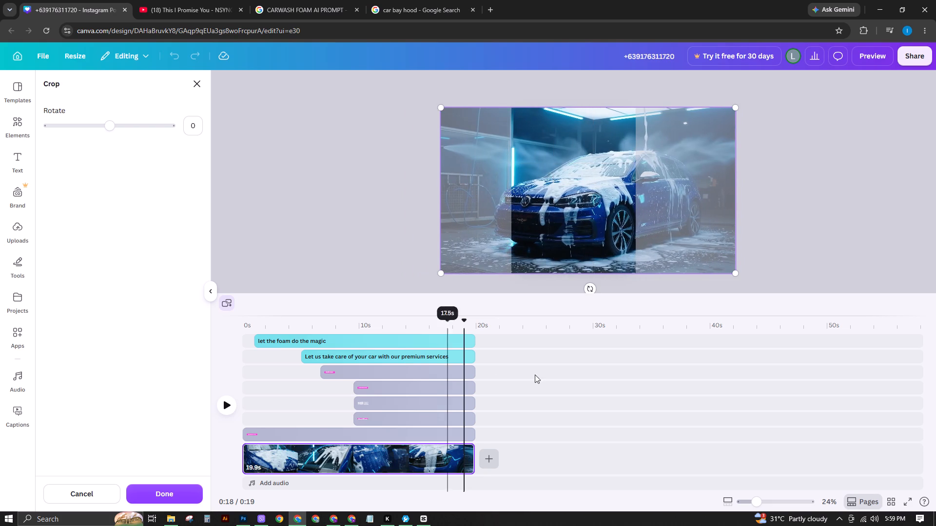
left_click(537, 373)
Scrub through the ad from its opening seconds to the end to review the video framing behind the text.
left_click_drag(305, 317, 299, 317)
left_click_drag(302, 319, 277, 320)
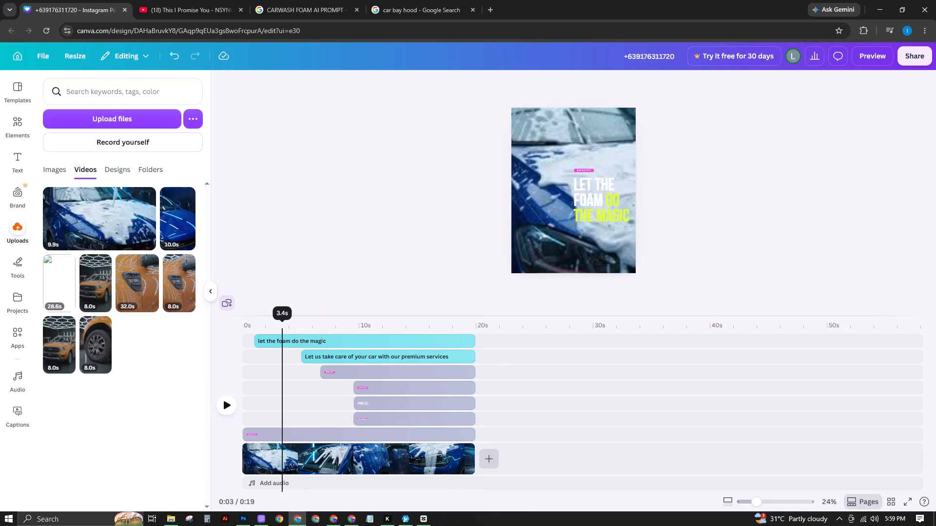
left_click_drag(277, 320, 300, 333)
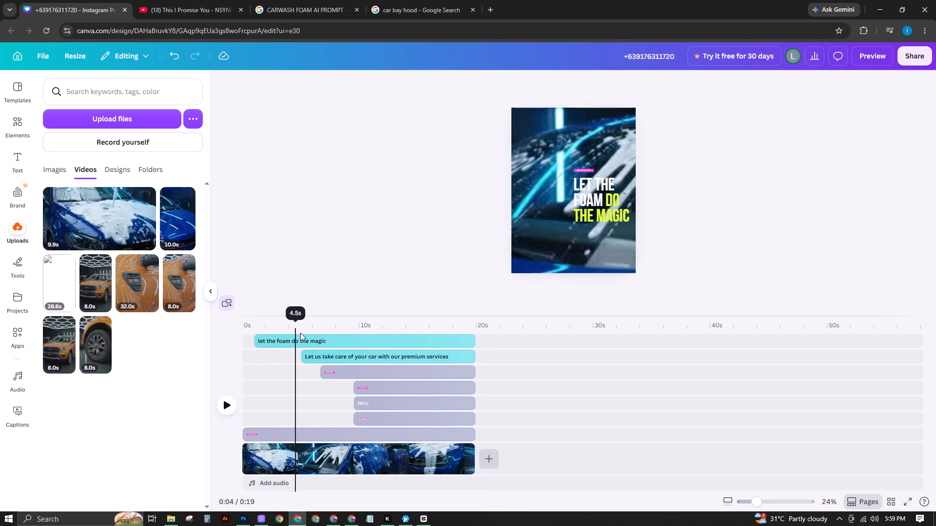
left_click_drag(300, 333, 367, 336)
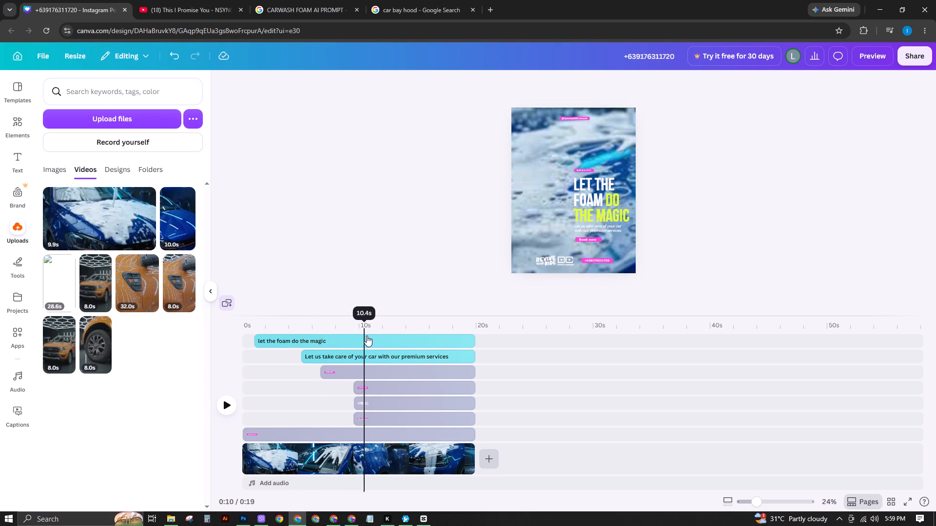
left_click_drag(367, 336, 440, 337)
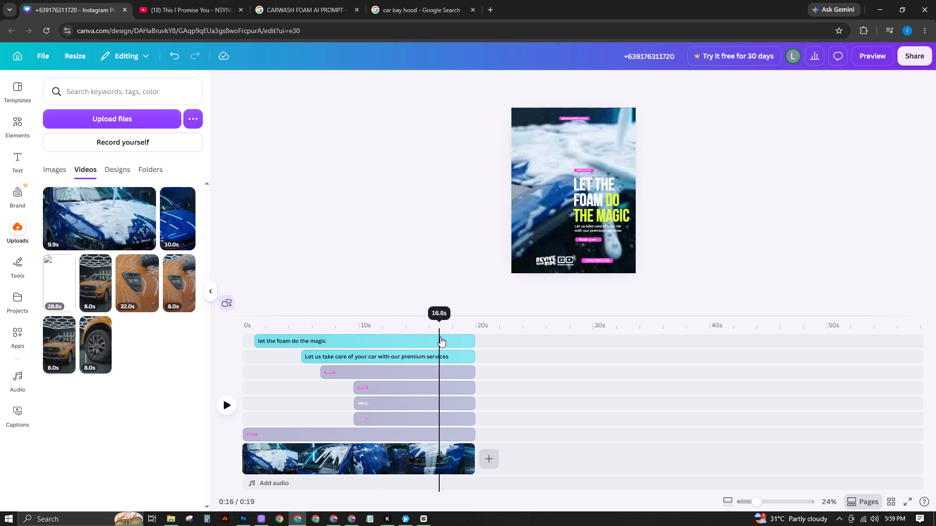
left_click_drag(440, 337, 474, 338)
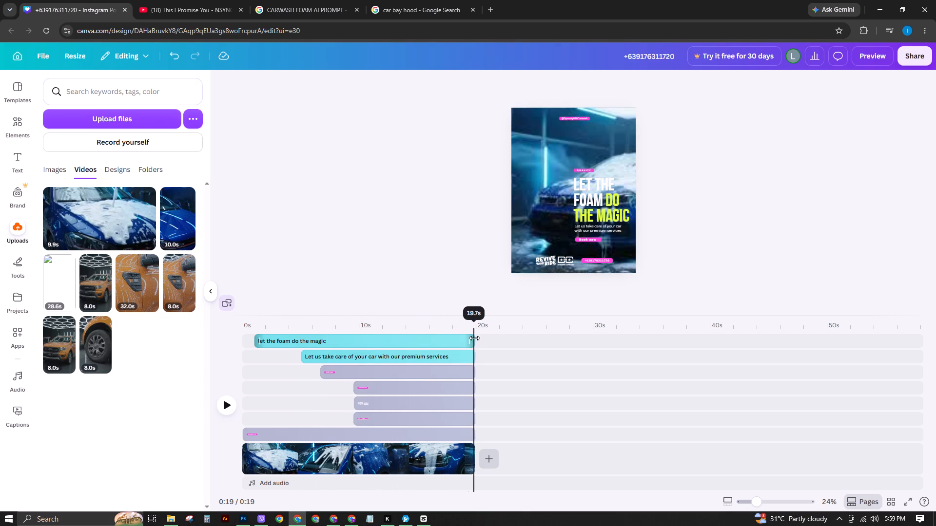
left_click_drag(474, 338, 475, 338)
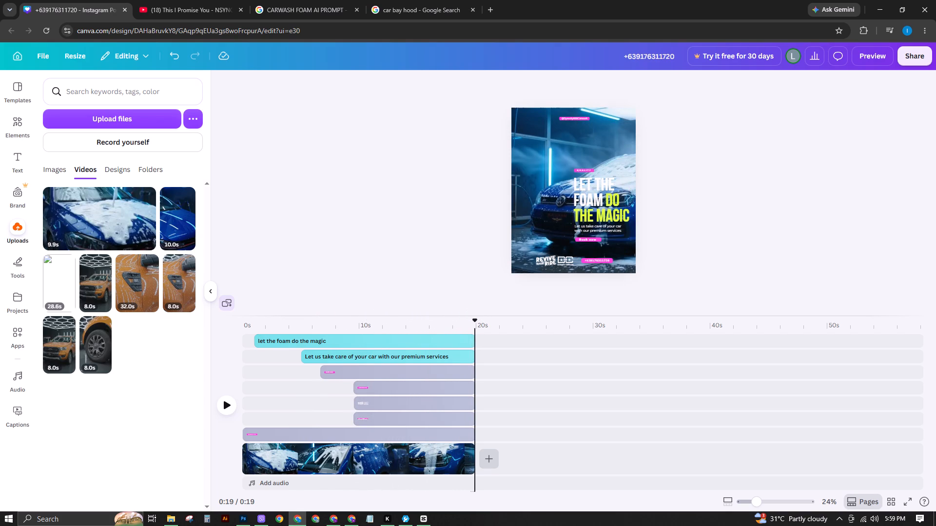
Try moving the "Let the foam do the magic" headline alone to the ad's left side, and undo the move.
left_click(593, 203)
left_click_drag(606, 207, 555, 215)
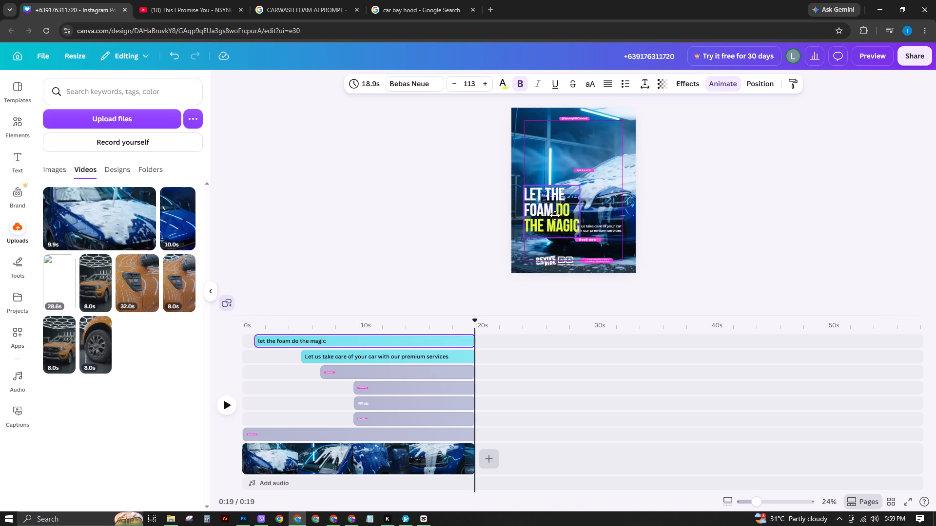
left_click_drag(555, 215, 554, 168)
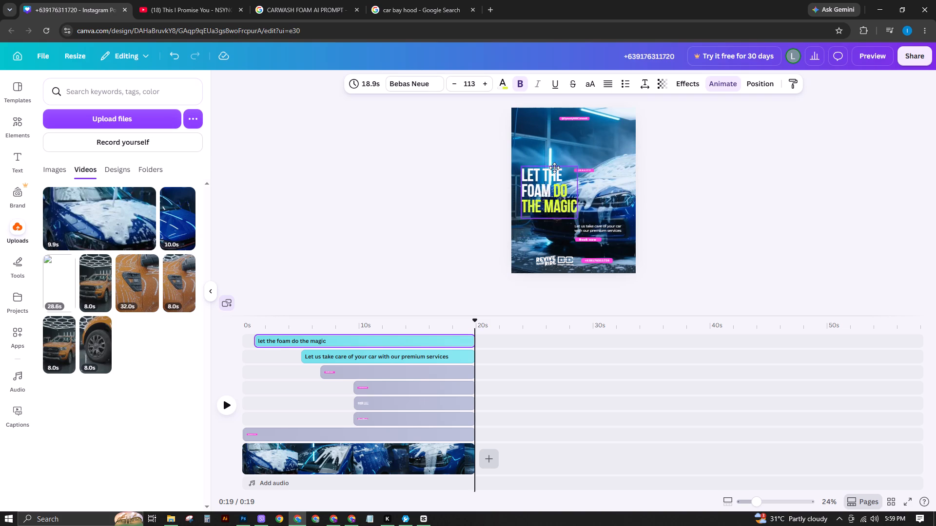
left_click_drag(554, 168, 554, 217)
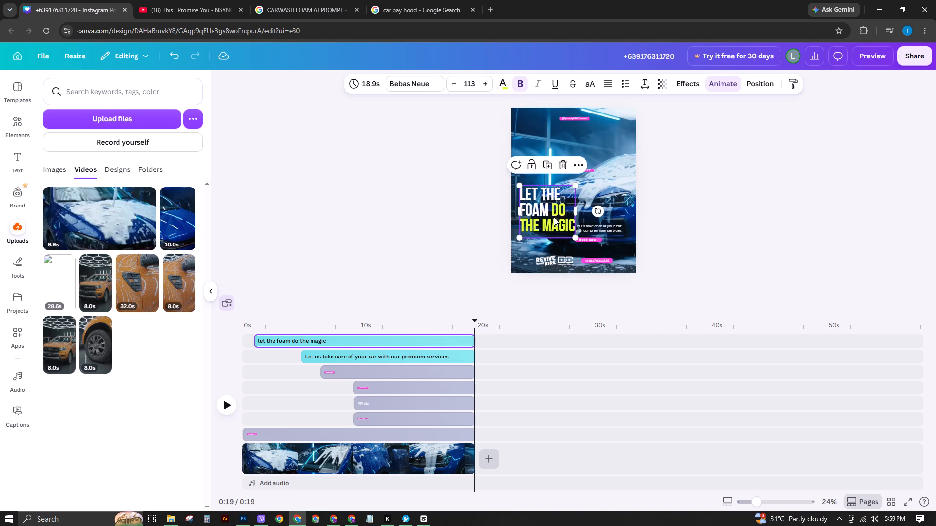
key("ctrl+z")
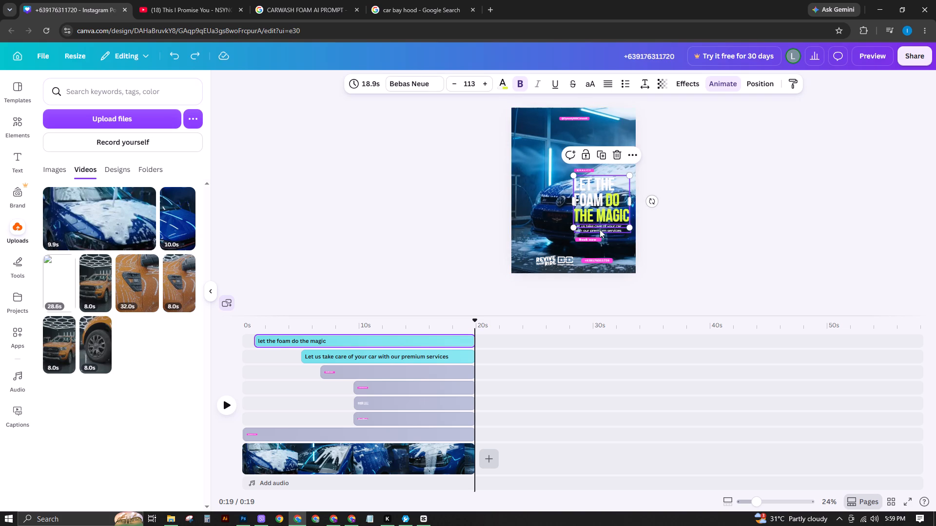
Move the headline, its subtext, the "Book now" tag and the pink tag above the headline together to the ad's left side.
left_click(600, 229, "shift")
left_click(593, 238, "shift")
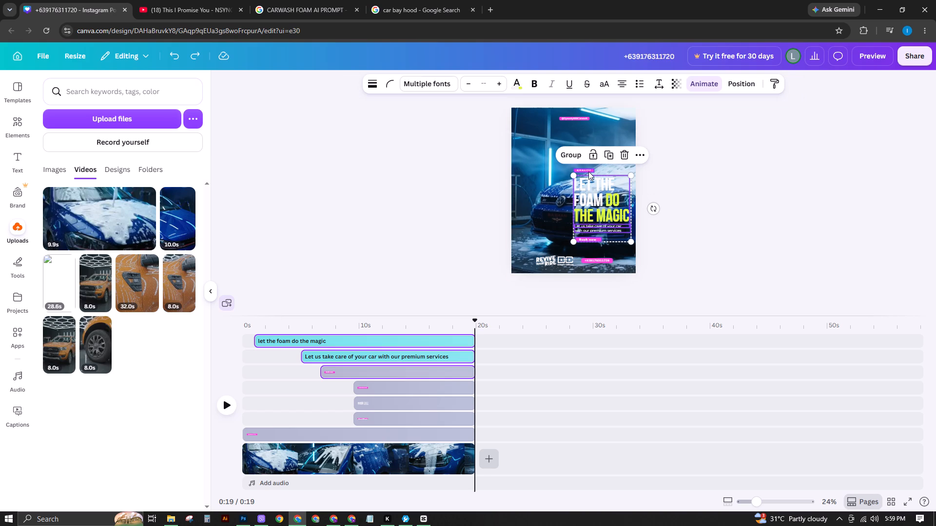
left_click(588, 171, "shift")
left_click_drag(599, 211, 542, 212, "ctrl")
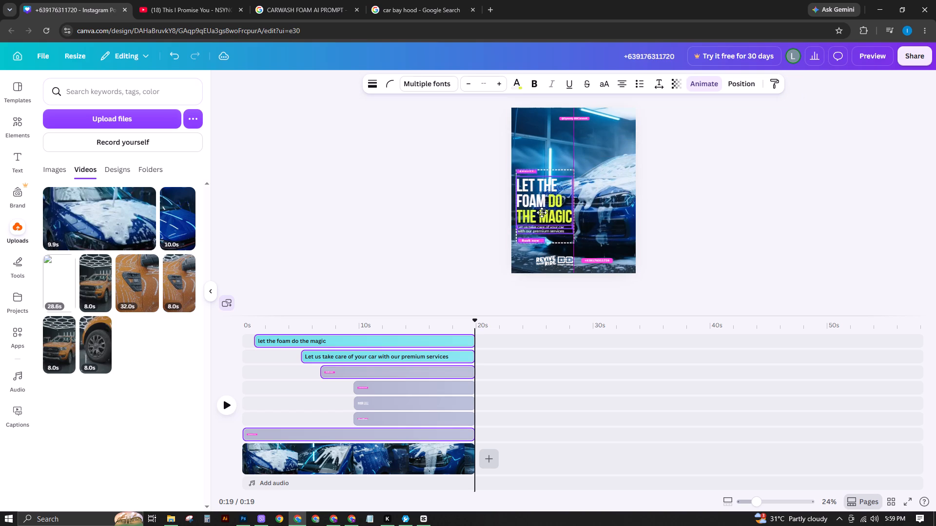
left_click_drag(542, 212, 546, 212, "ctrl")
Play the ad from the beginning to the end to review the text block's new placement over the video.
left_click_drag(276, 327, 260, 325)
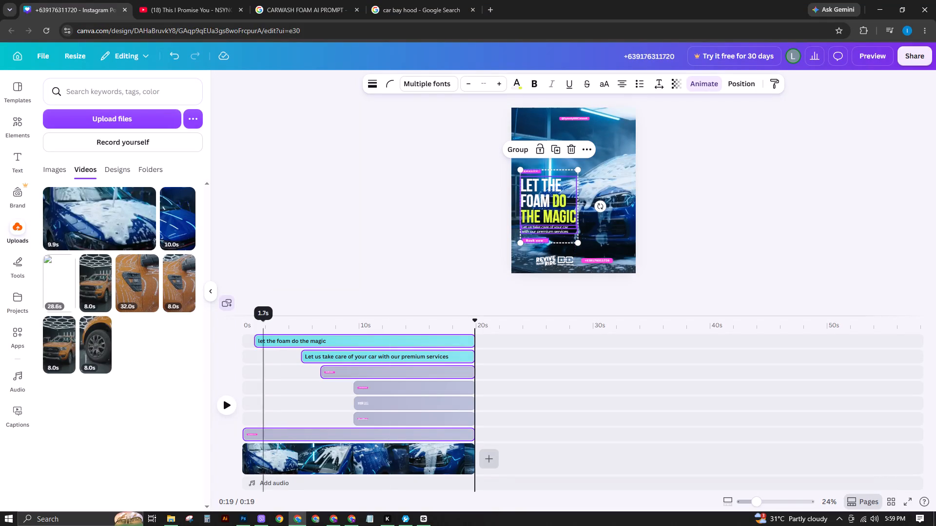
left_click_drag(260, 325, 237, 320)
left_click_drag(303, 323, 254, 323)
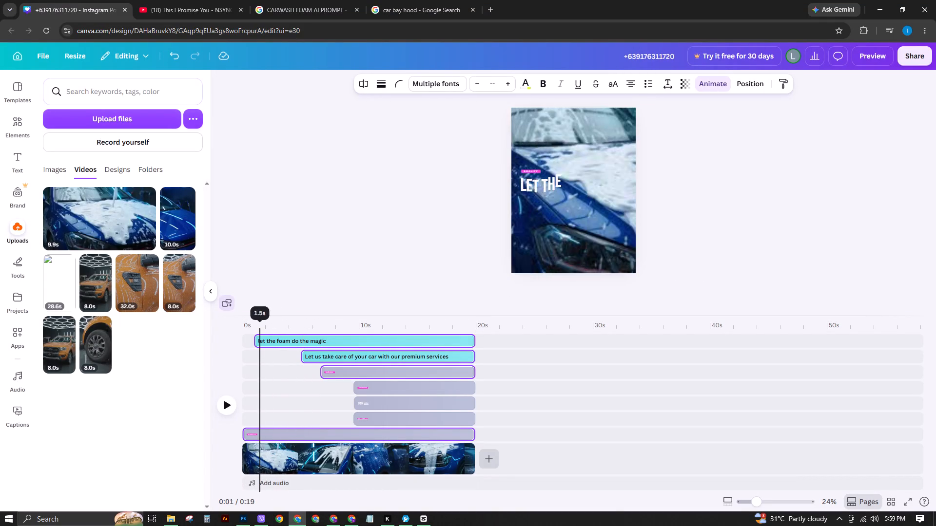
left_click_drag(254, 323, 234, 323)
key("space")
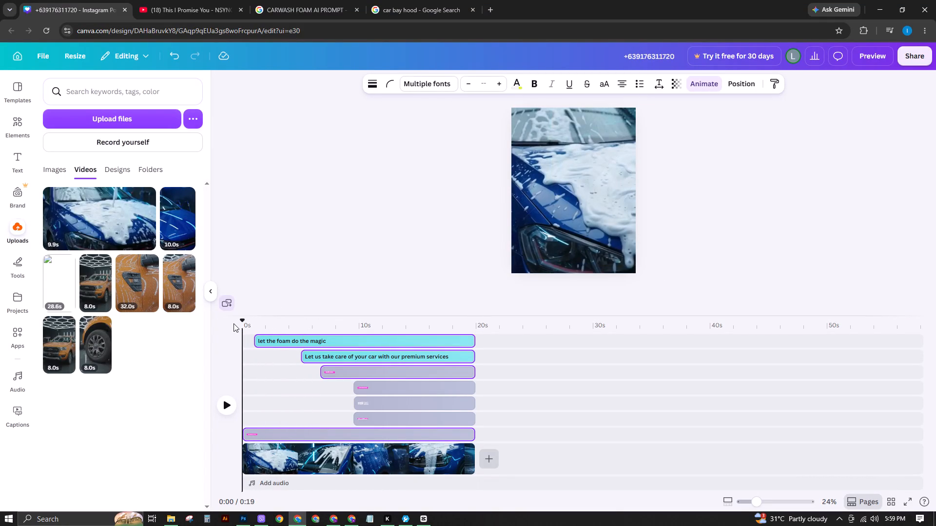
key("space")
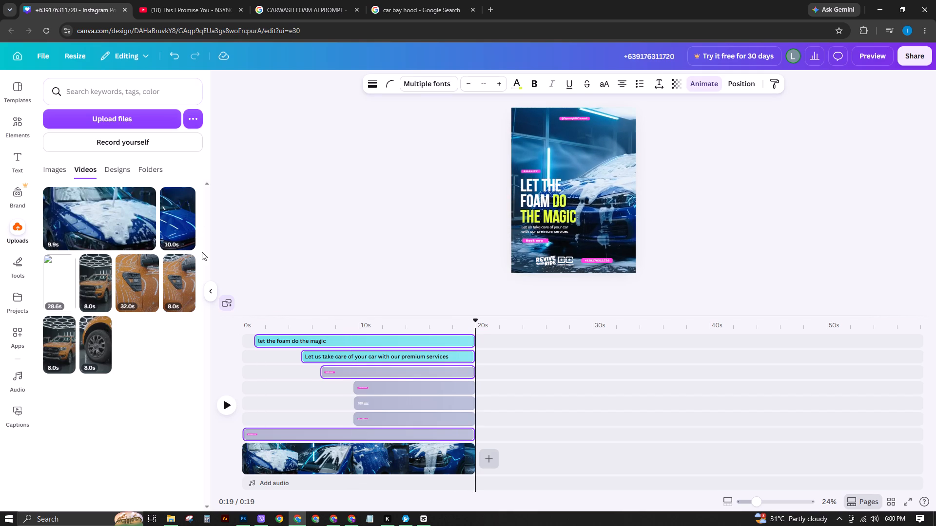
Append the uploaded 10.0-second vertical foam-wash video after the 19.9-second clip.
left_click(485, 461)
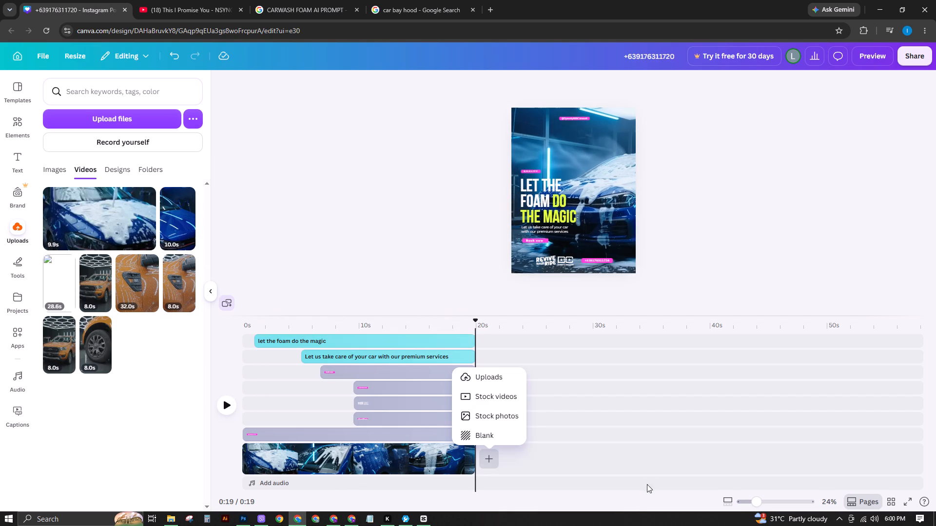
left_click(490, 380)
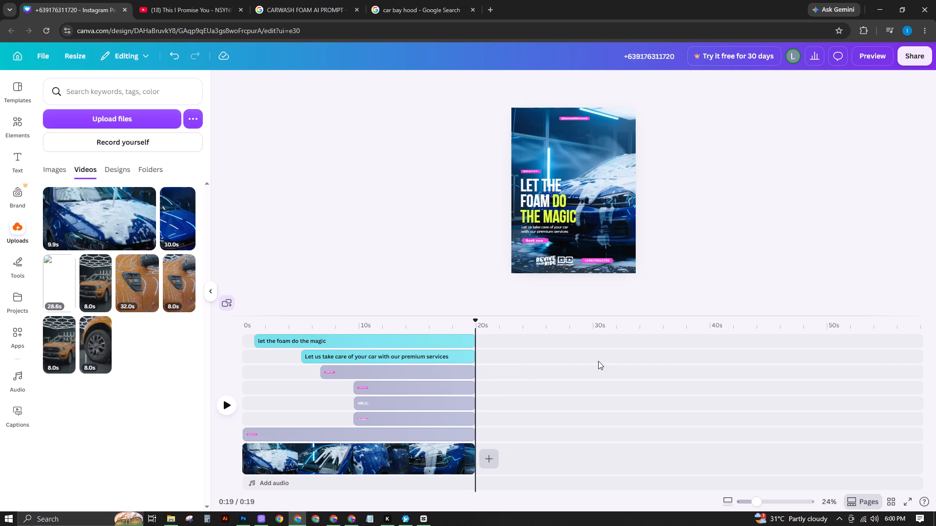
left_click(179, 226)
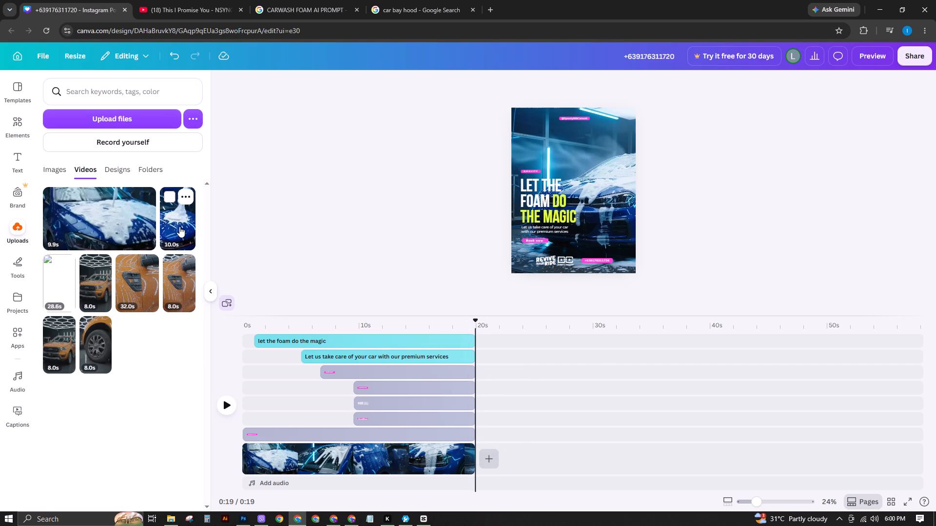
Play the ad from about 19 seconds to check the transition into the appended vertical clip.
left_click(468, 324)
key("space")
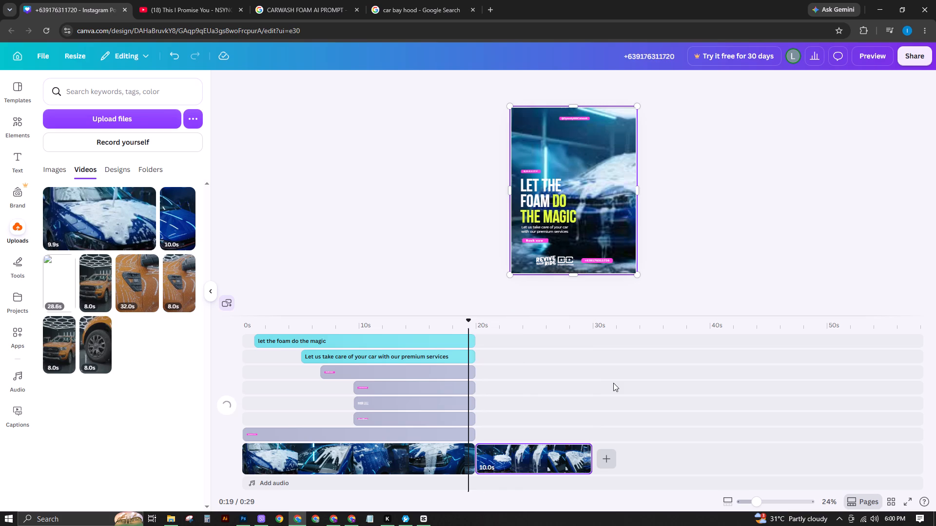
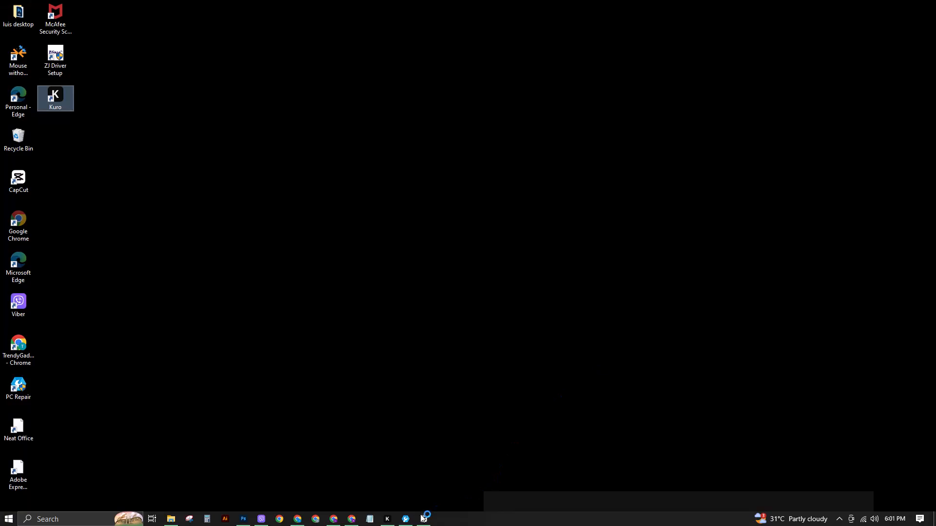
Close the running CapCut window.
right_click(423, 520)
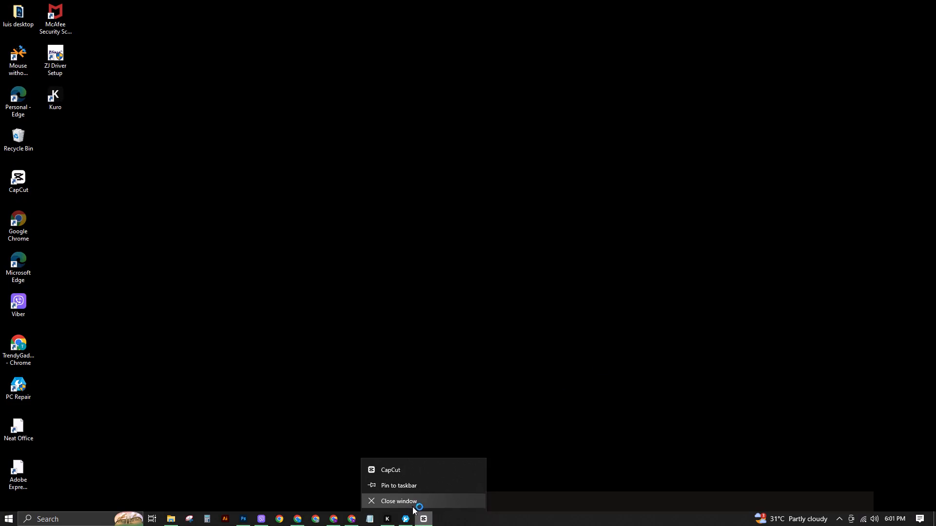